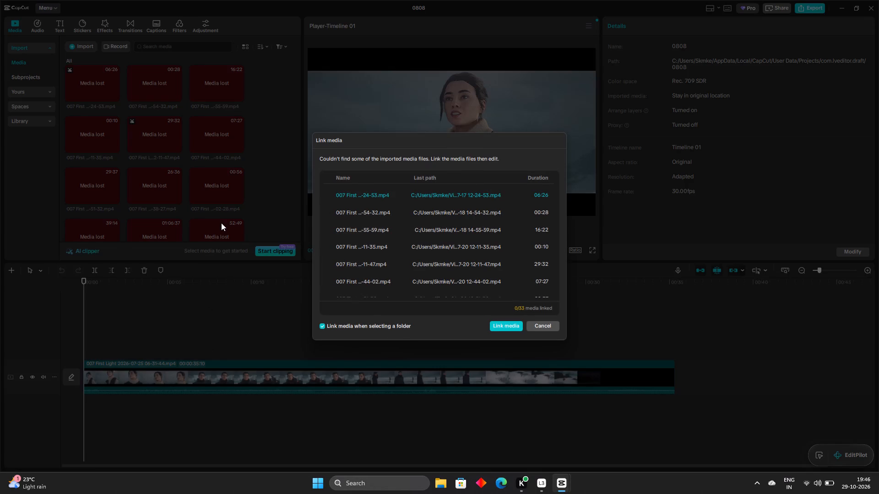
Dismiss the Link media dialog without relinking the missing files.
click(563, 327)
click(544, 326)
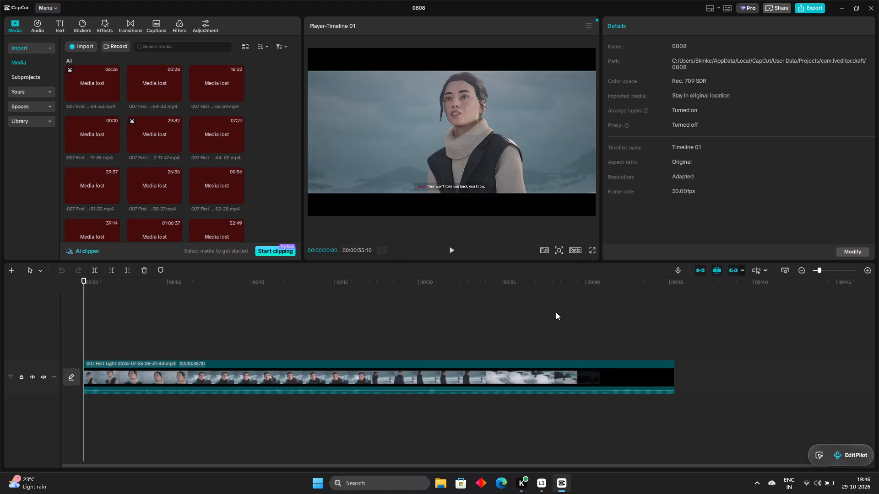
Play the opening of the timeline briefly in the preview and pause it.
click(376, 94)
click(449, 254)
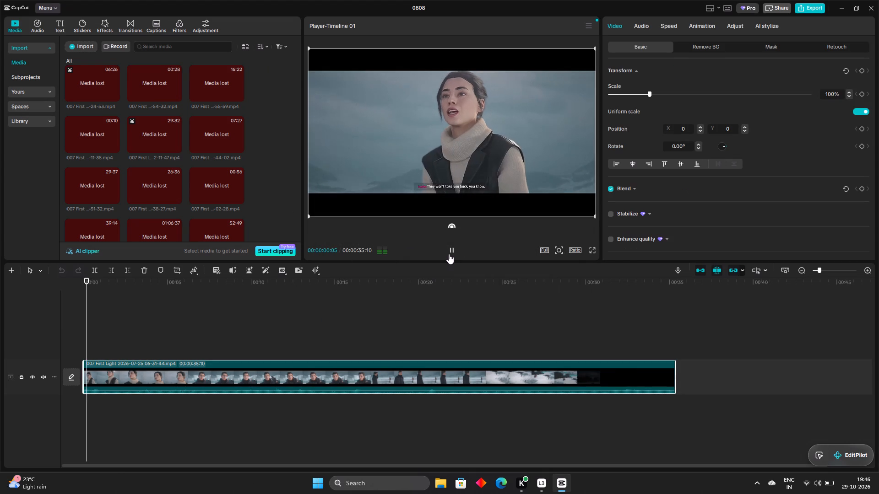
click(449, 254)
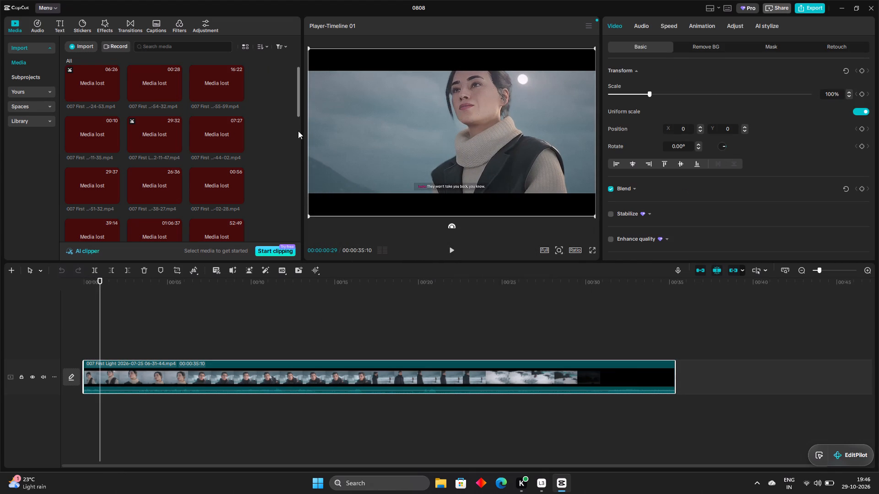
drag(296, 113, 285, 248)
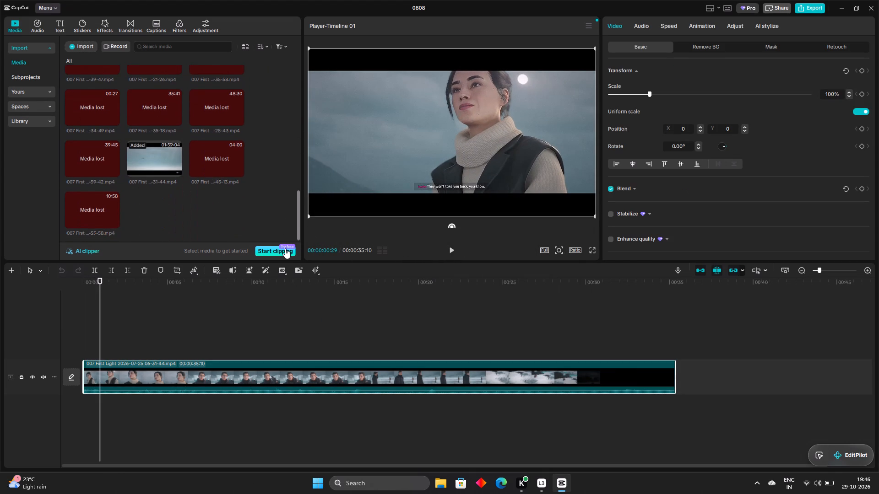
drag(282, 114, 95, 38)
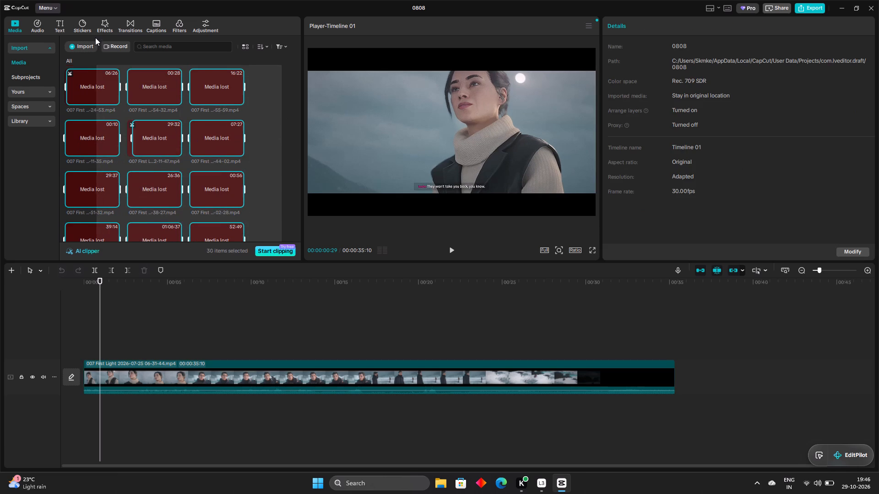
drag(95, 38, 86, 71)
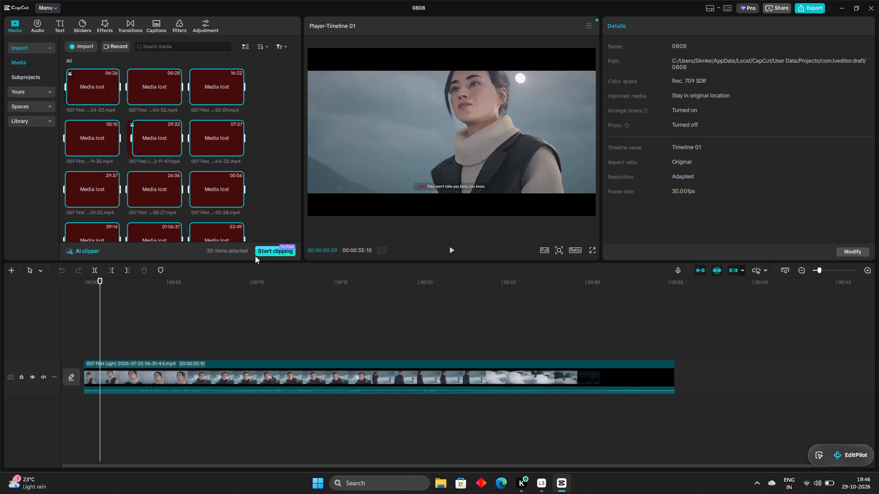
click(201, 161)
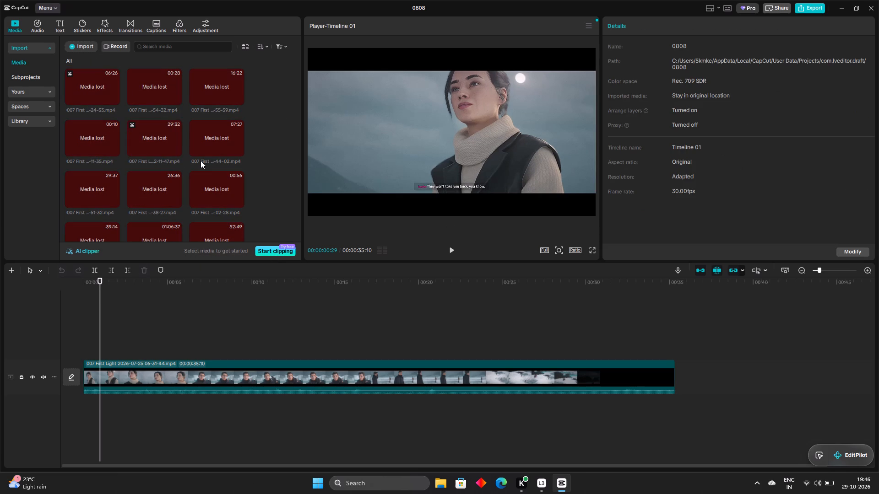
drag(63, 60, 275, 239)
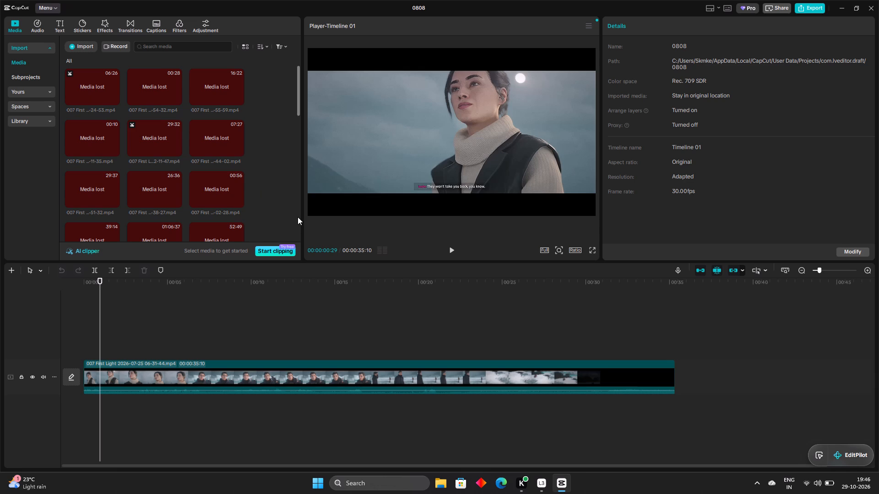
Delete the lost media clips from the first row of the media library through the row with the 00:27, 35:41 and 48:30 clips.
click(298, 217)
drag(267, 120, 93, 105)
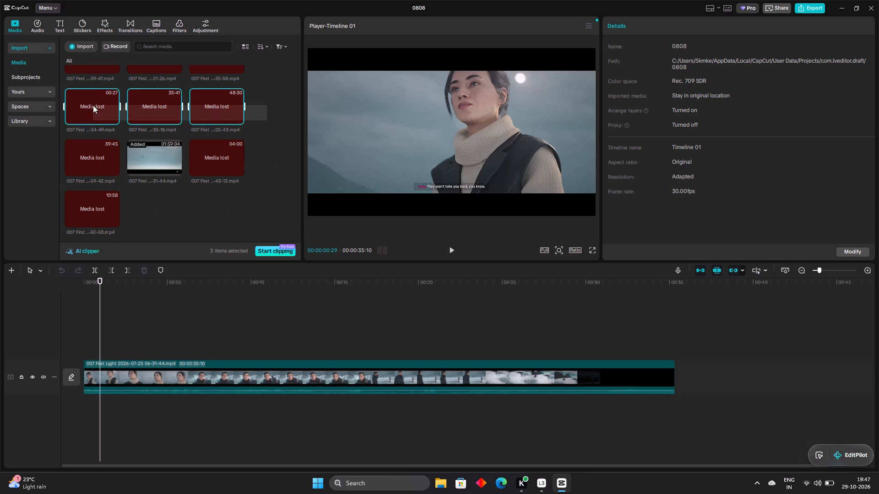
drag(93, 105, 91, 78)
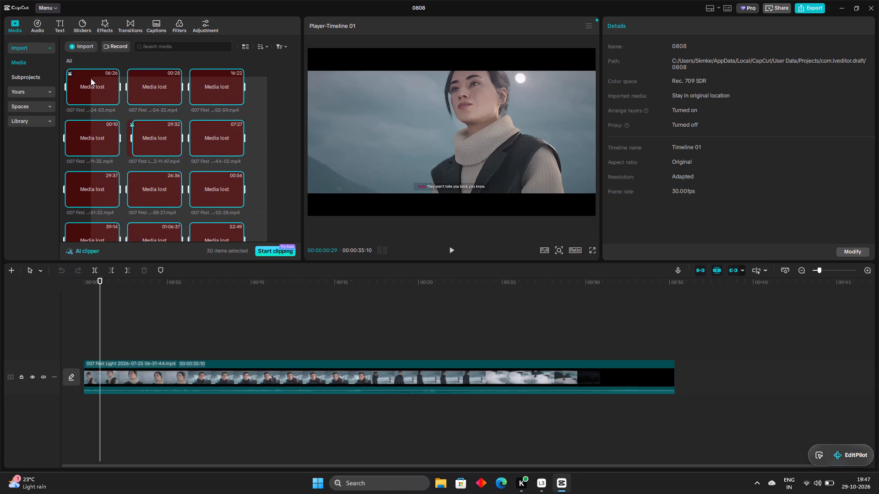
drag(91, 78, 90, 80)
right_click(90, 80)
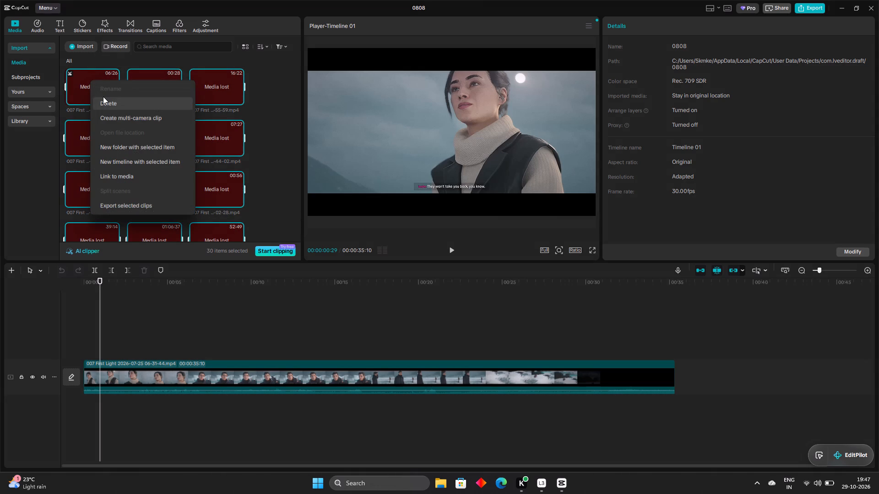
click(103, 97)
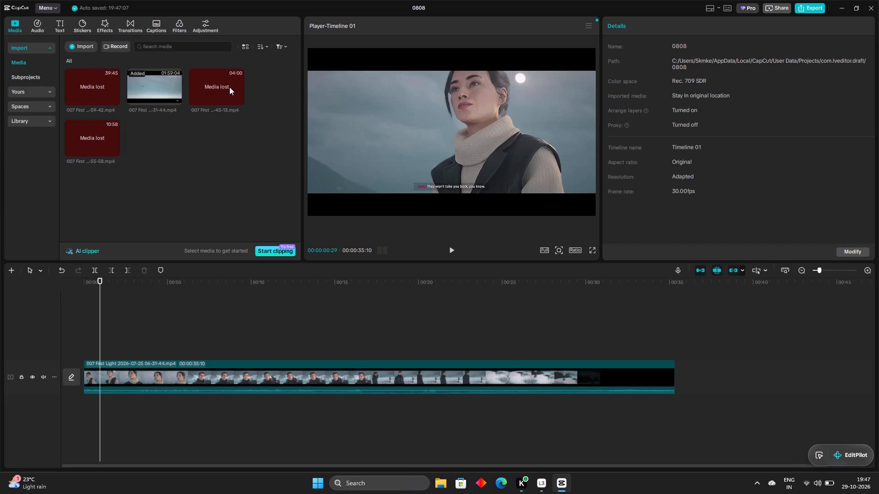
Delete the three remaining lost clips (04:00, 10:58 and 39:45) from the media library, keeping only the clip used in the timeline.
click(229, 87)
right_click(229, 87)
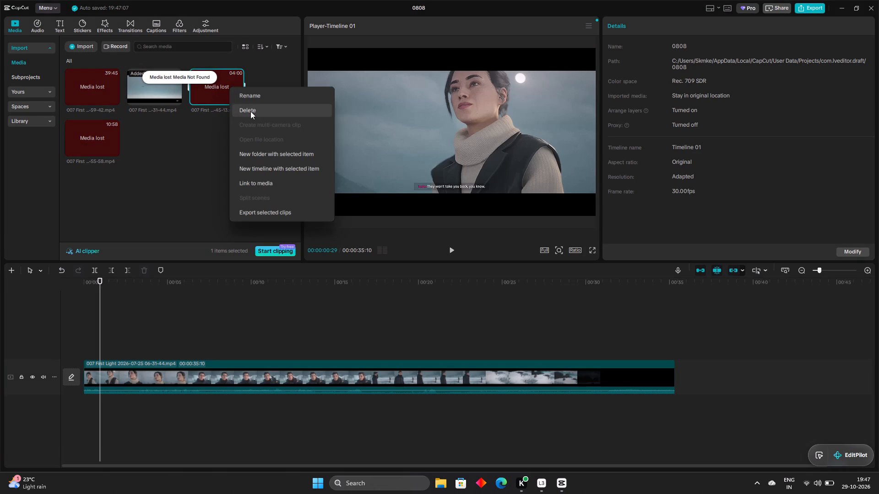
click(250, 111)
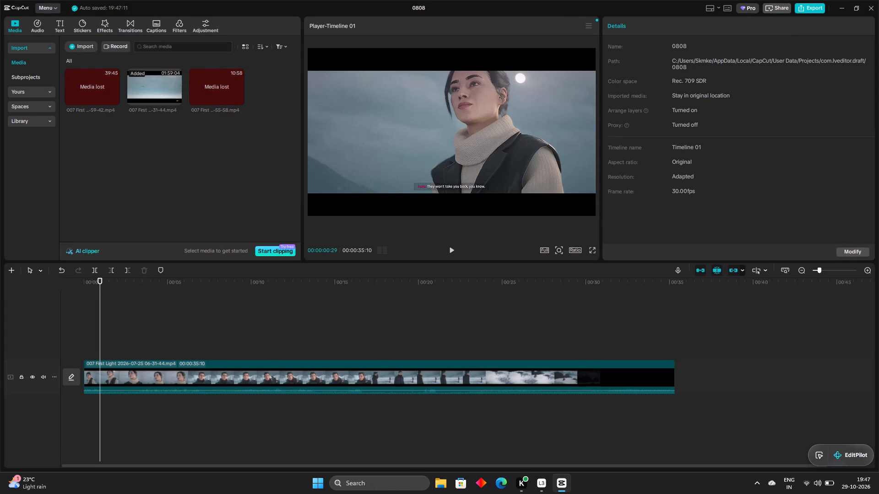
click(214, 90)
right_click(228, 97)
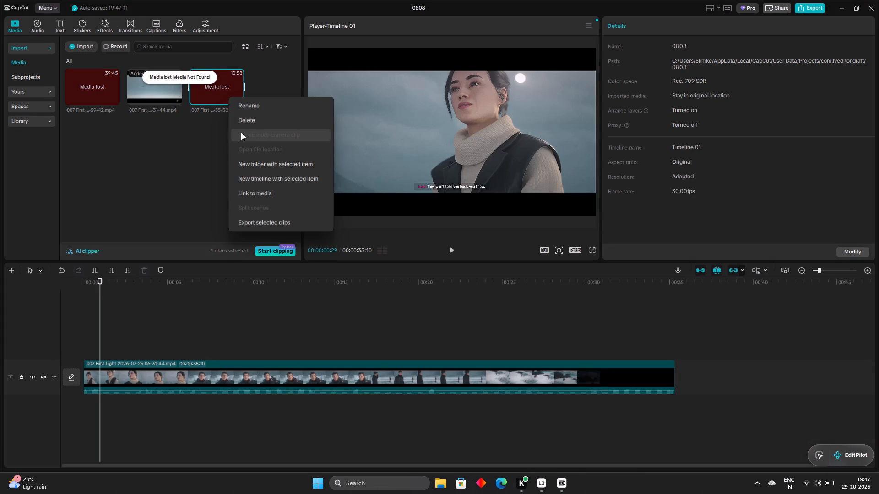
click(253, 116)
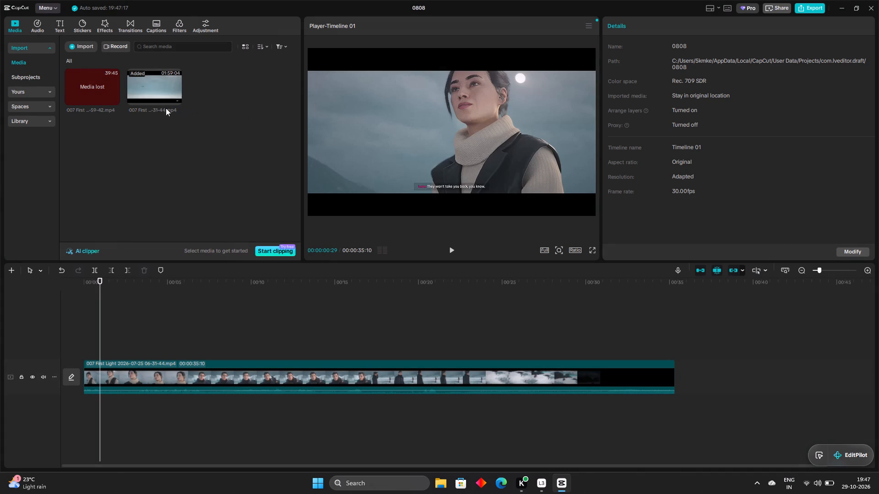
click(93, 91)
right_click(93, 91)
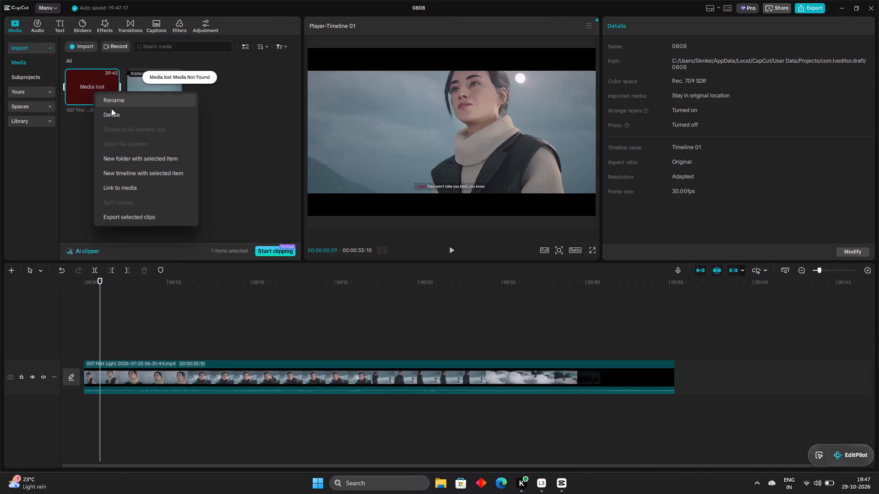
click(120, 116)
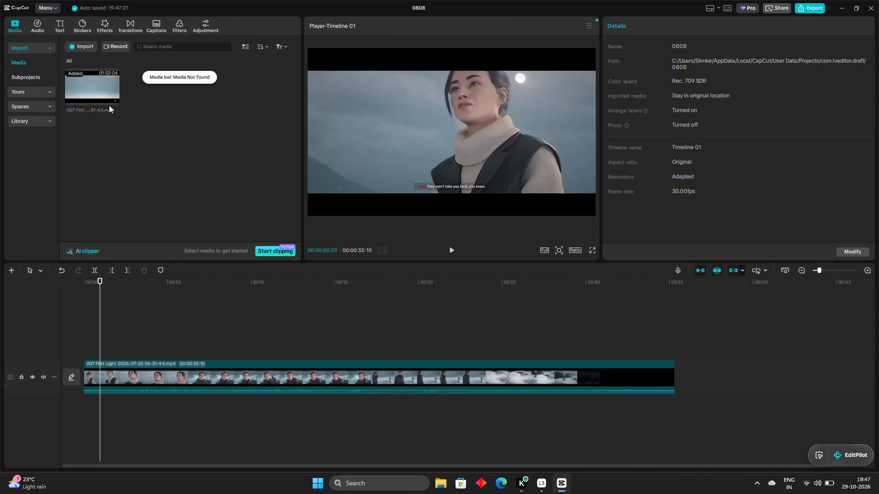
Split the timeline clip near its start at about 00:00:00:11, 00:00:02:28 and 00:00:05:17.
drag(101, 327, 96, 335)
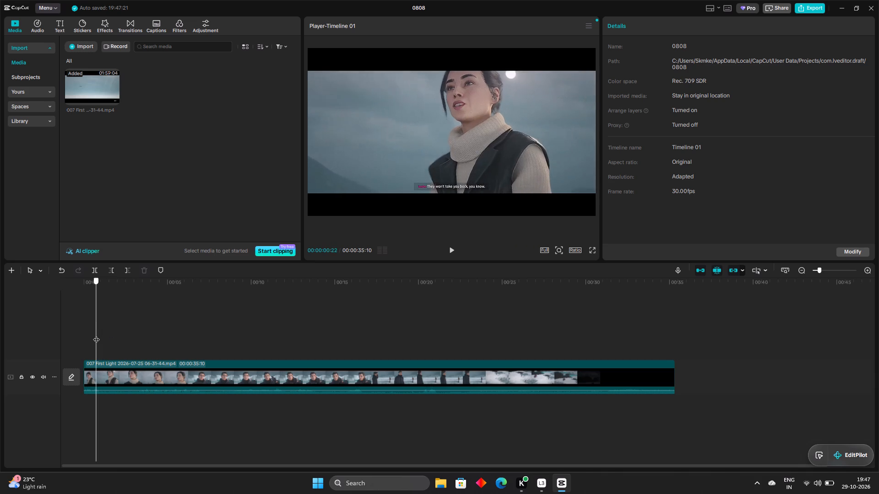
drag(96, 335, 90, 344)
click(94, 366)
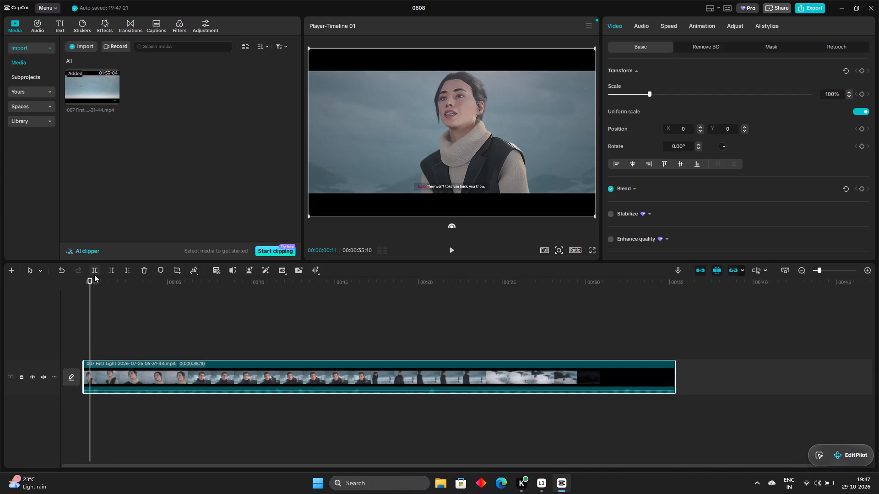
click(94, 274)
drag(91, 331, 133, 346)
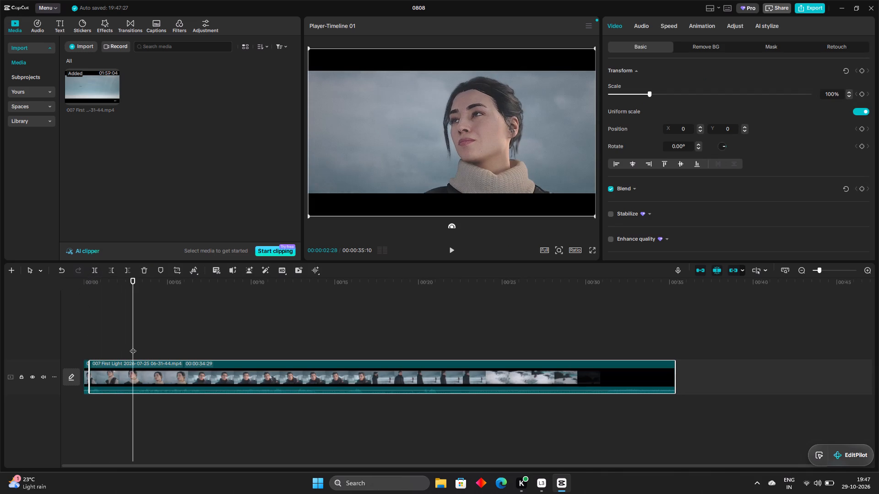
click(133, 346)
click(97, 273)
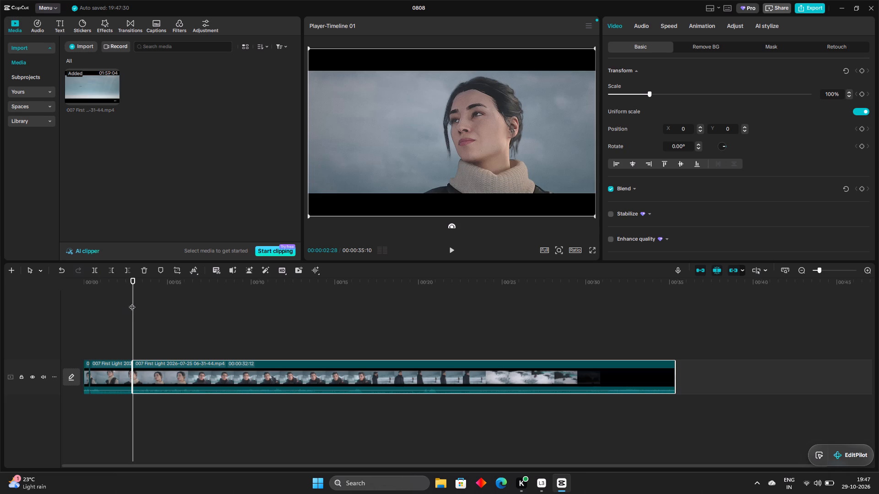
drag(134, 301, 177, 312)
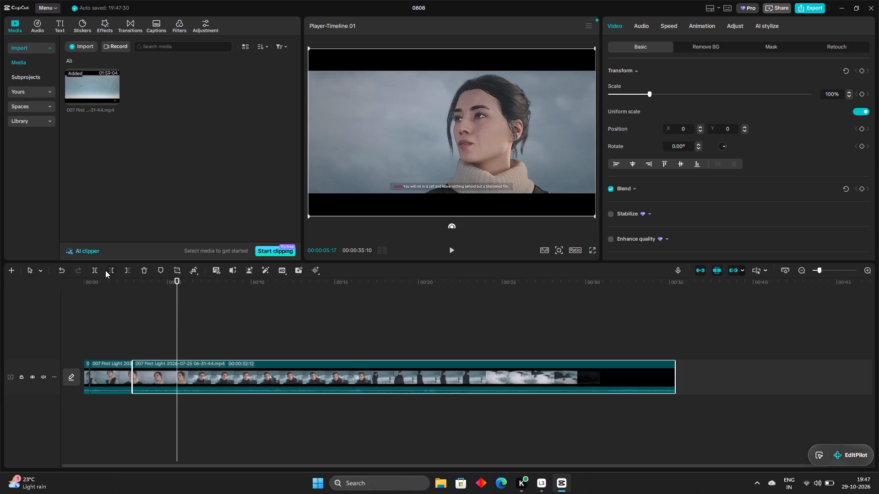
click(95, 266)
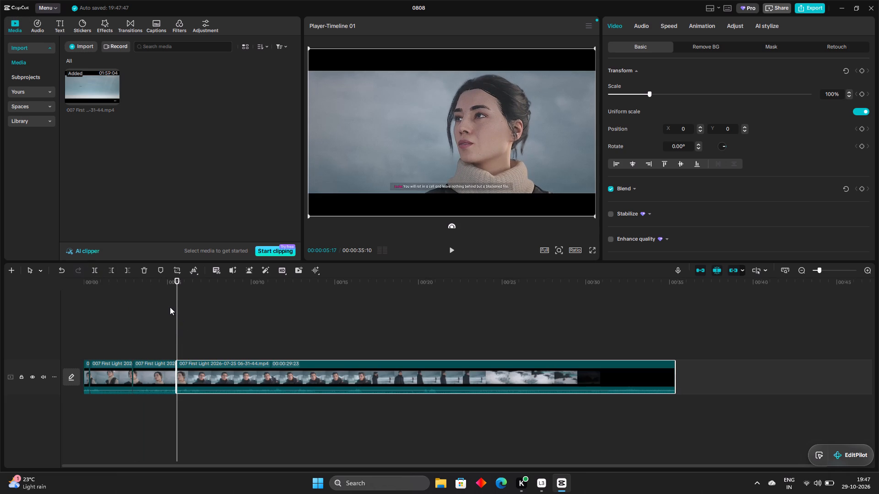
Split the remaining long section of the timeline clip at about 00:00:25:11 and 00:00:29:23.
drag(176, 312, 531, 323)
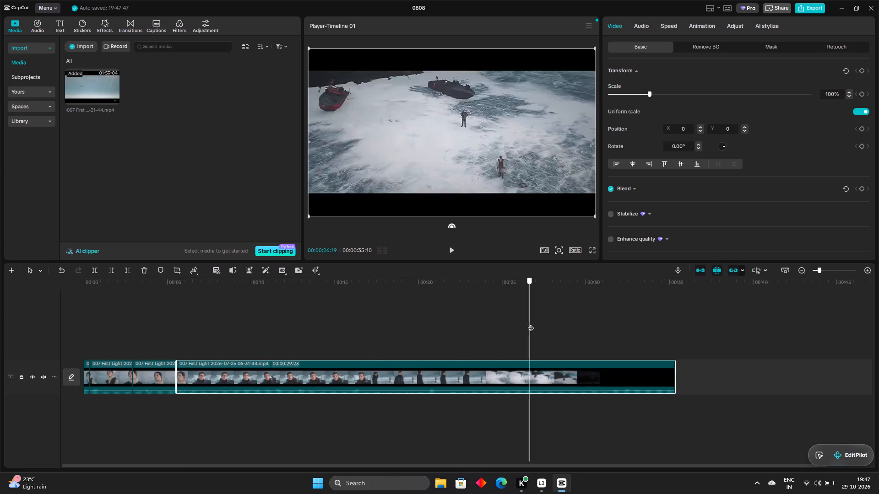
drag(531, 323, 508, 333)
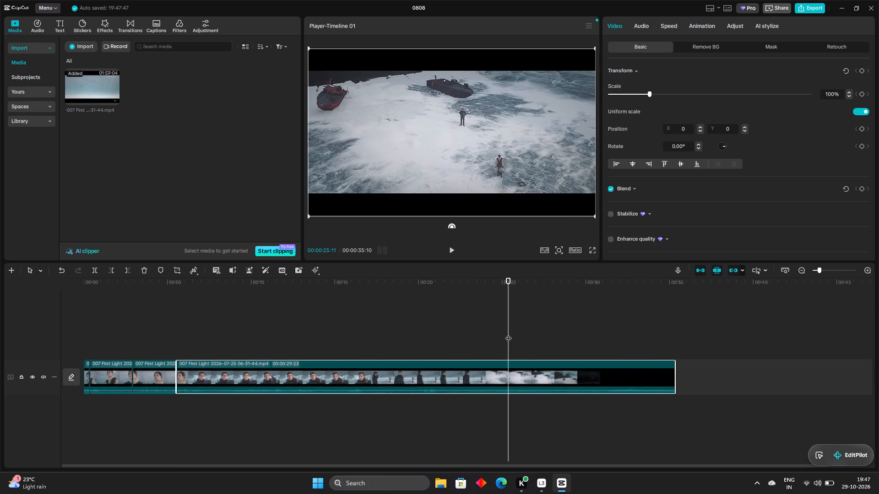
click(96, 272)
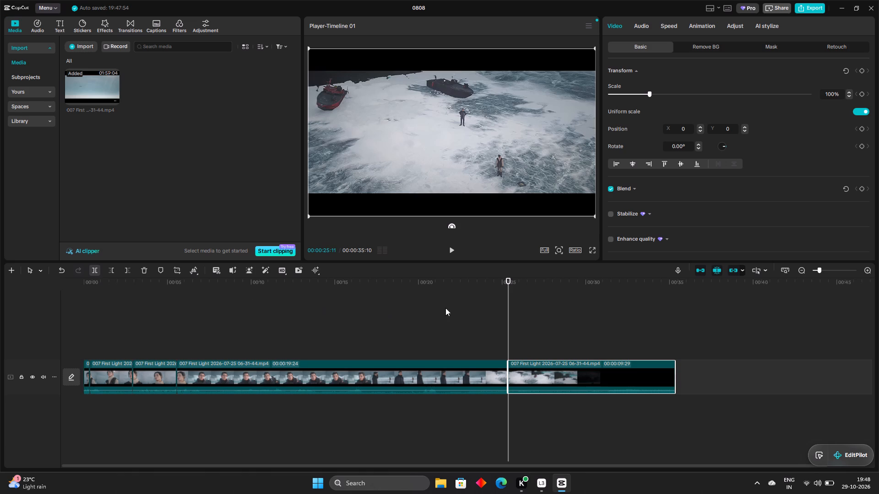
click(551, 332)
drag(551, 332, 582, 340)
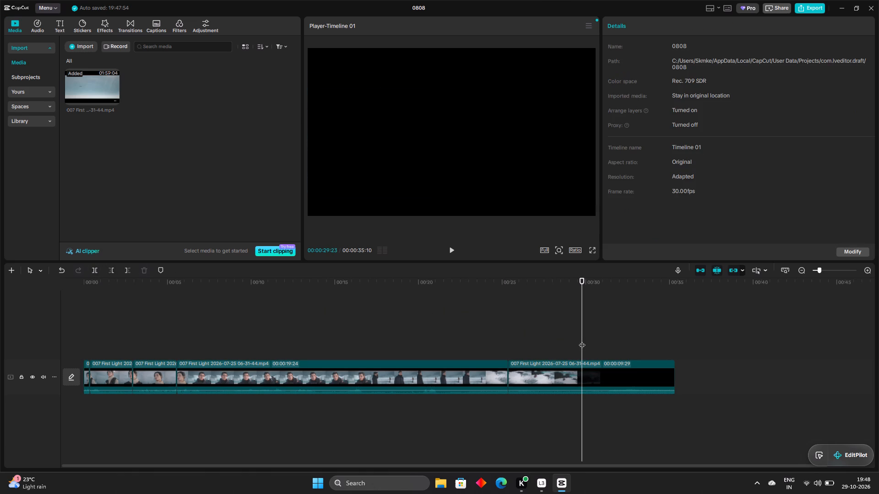
click(91, 269)
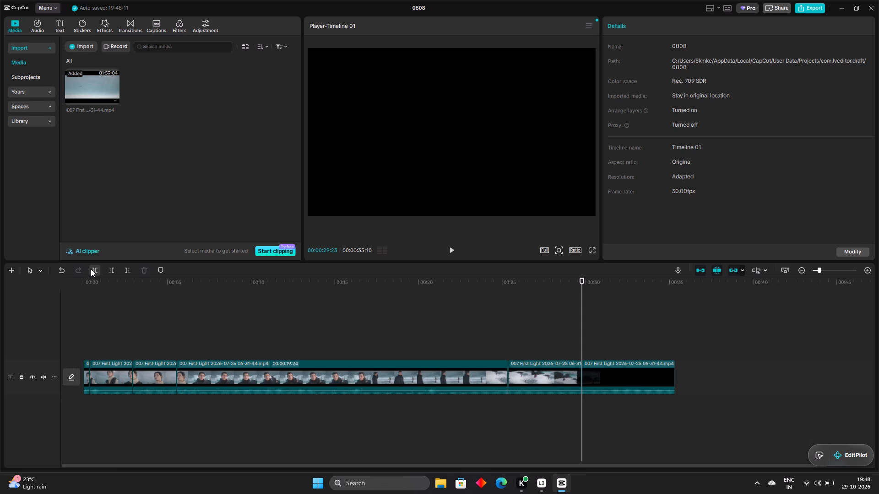
Trim the end of the final black segment so the timeline ends at about 00:00:31:03.
drag(635, 402, 644, 386)
click(644, 386)
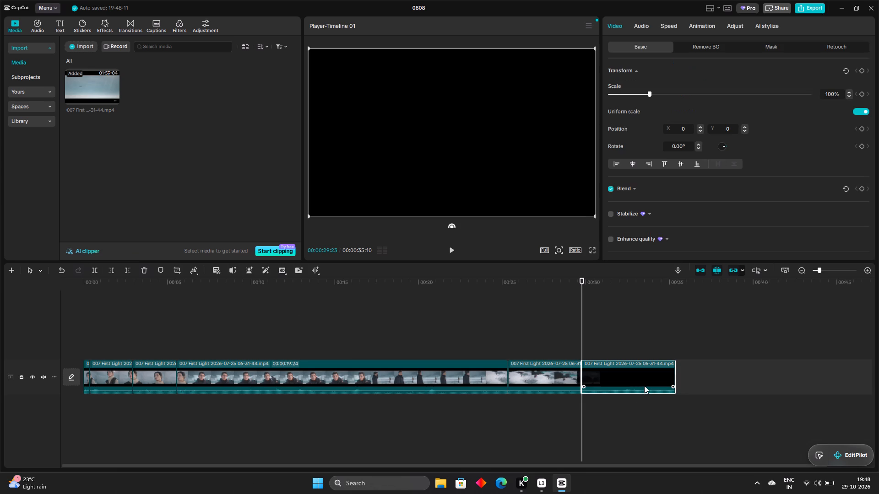
drag(676, 373, 602, 393)
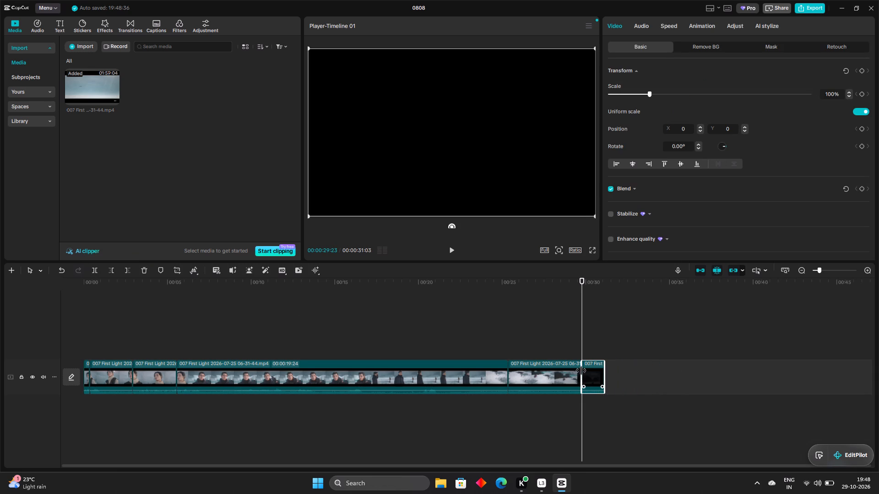
click(581, 370)
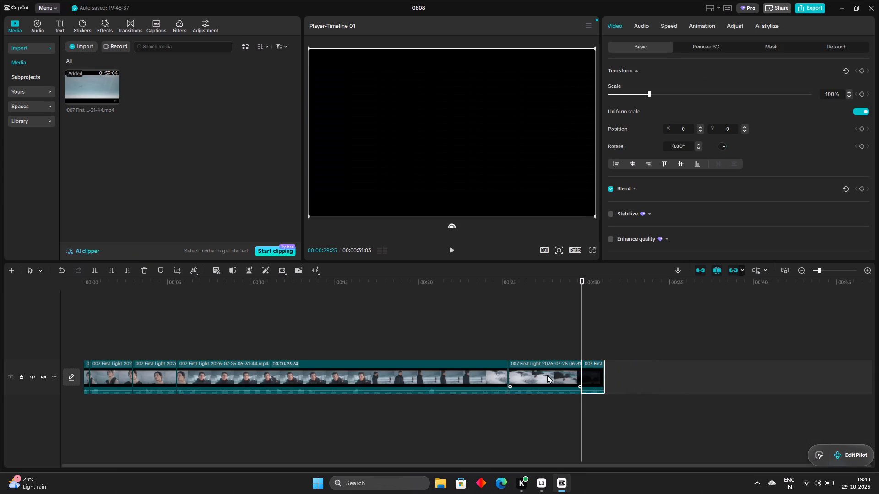
Scale the final black segment of the timeline up to 369%.
click(546, 374)
click(593, 370)
drag(653, 94, 757, 110)
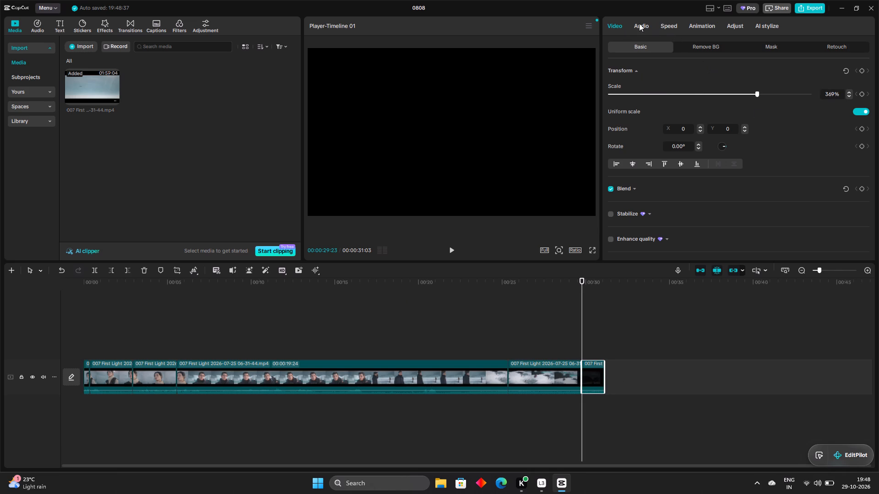
Raise the final black segment's audio volume to 20.0 dB, with a 1.2 s fade-in and a 1.0 s fade-out.
click(635, 26)
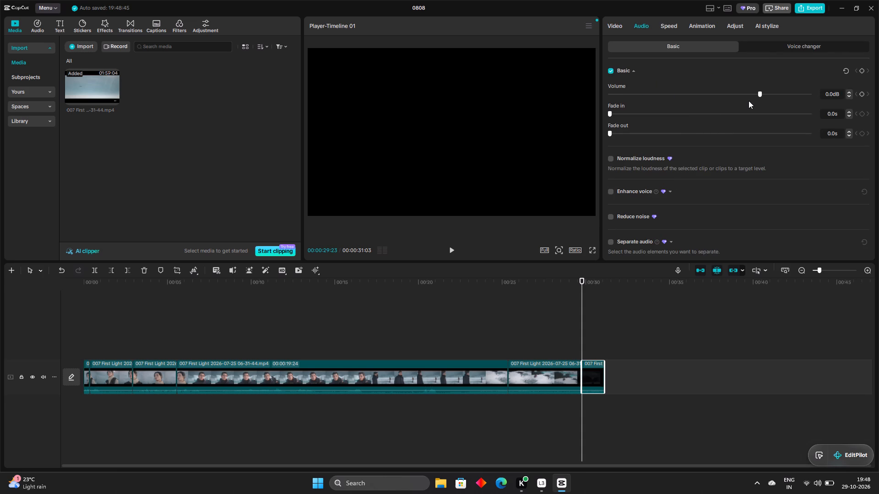
drag(755, 94, 860, 69)
drag(860, 69, 815, 99)
drag(654, 113, 785, 110)
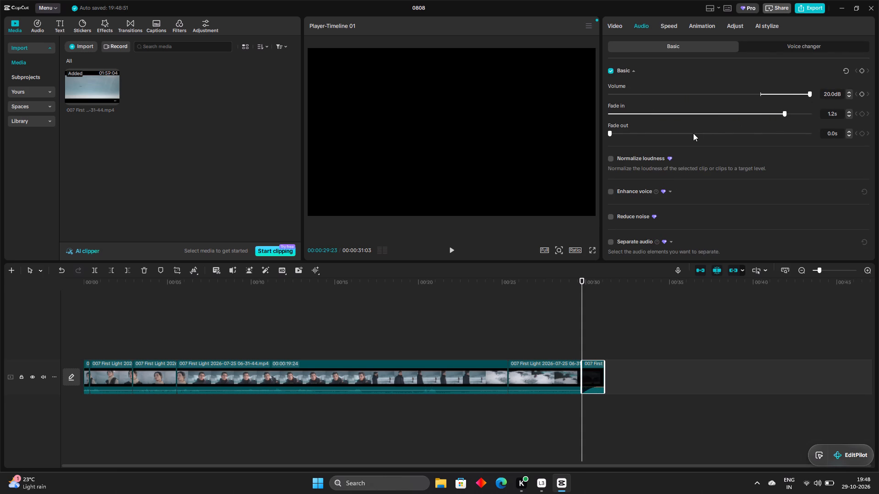
drag(693, 133, 750, 139)
Normalize the loudness of the final black segment.
click(609, 159)
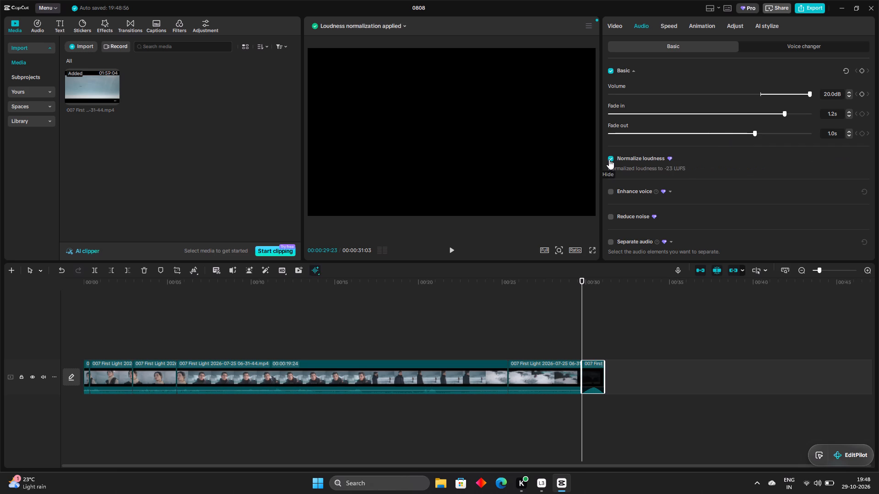
drag(689, 183, 805, 182)
drag(805, 182, 502, 264)
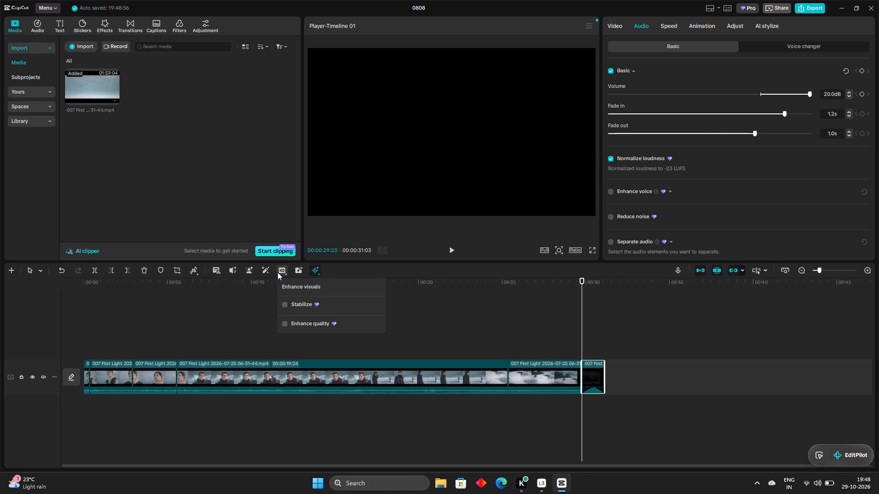
Apply Stabilize to the final black segment at the Most stable level.
click(277, 272)
click(304, 289)
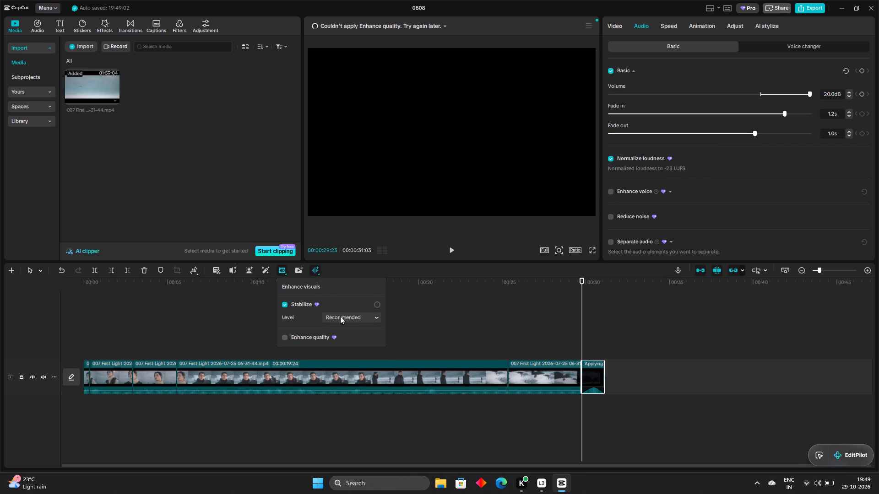
click(340, 316)
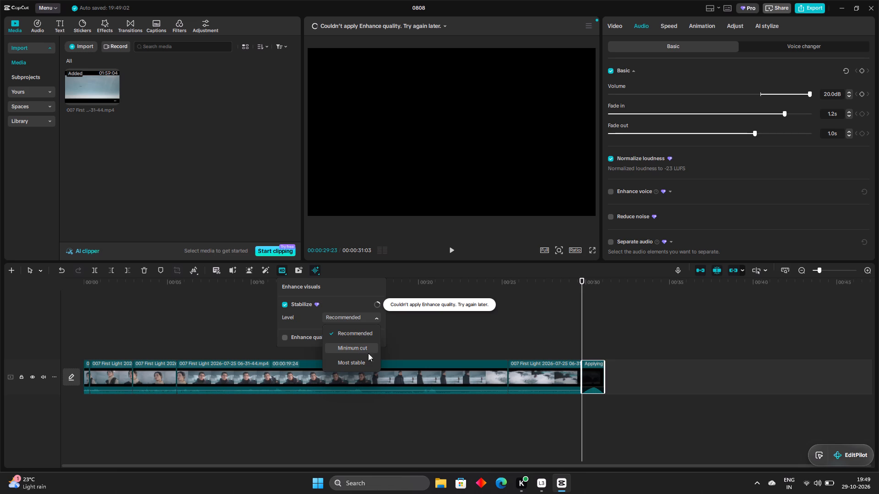
click(369, 363)
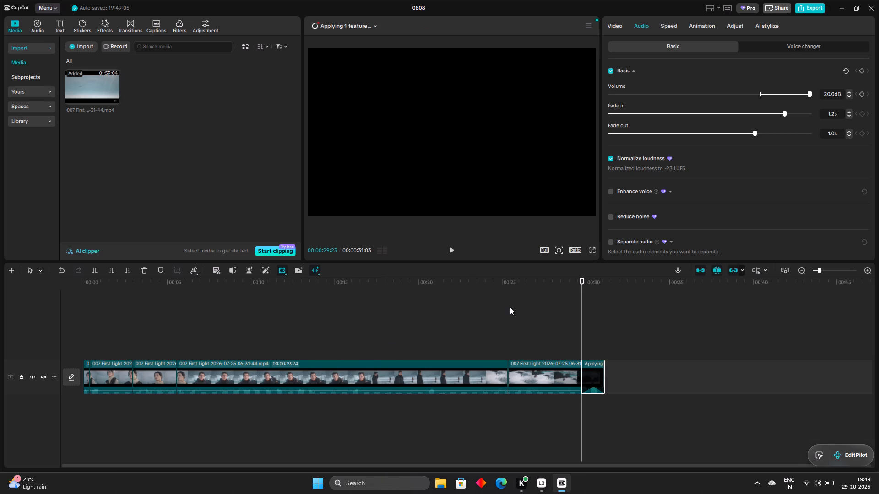
click(510, 307)
Scrub the timeline between about 00:00:19:18 and 00:00:27:10 to review the ice scene around the cut.
drag(494, 307, 412, 338)
click(412, 338)
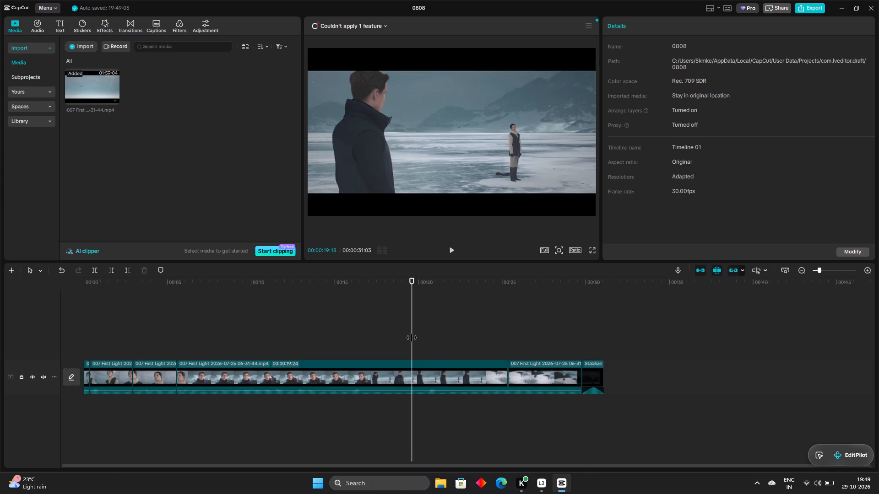
drag(413, 329, 500, 320)
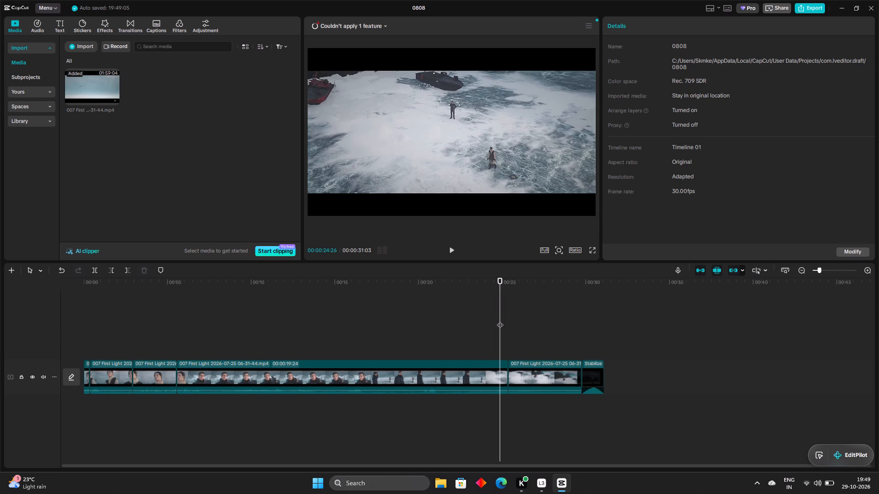
drag(501, 312, 533, 309)
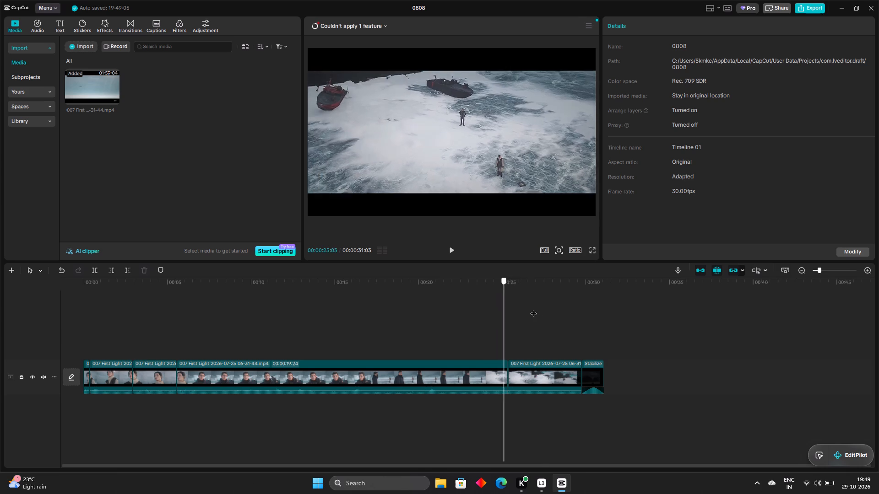
drag(533, 309, 541, 307)
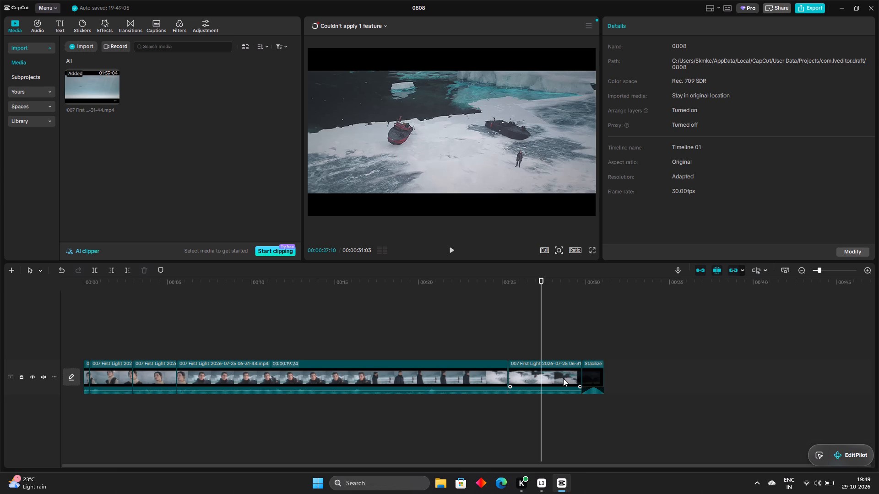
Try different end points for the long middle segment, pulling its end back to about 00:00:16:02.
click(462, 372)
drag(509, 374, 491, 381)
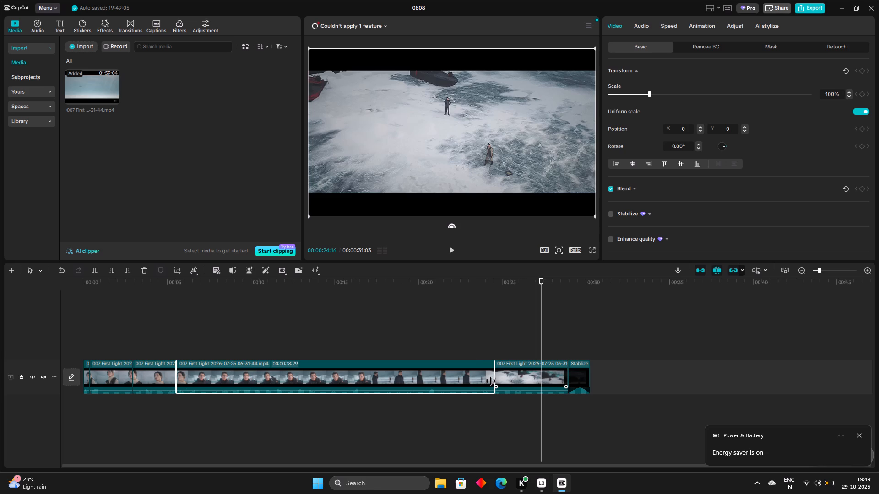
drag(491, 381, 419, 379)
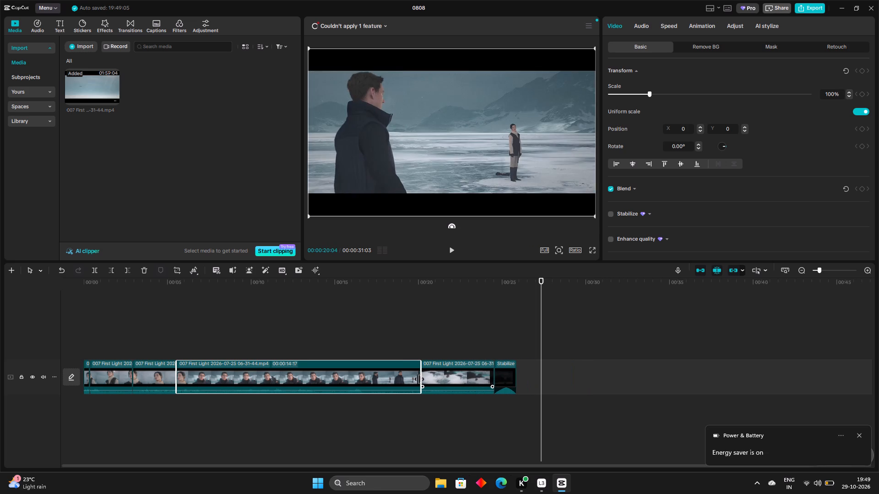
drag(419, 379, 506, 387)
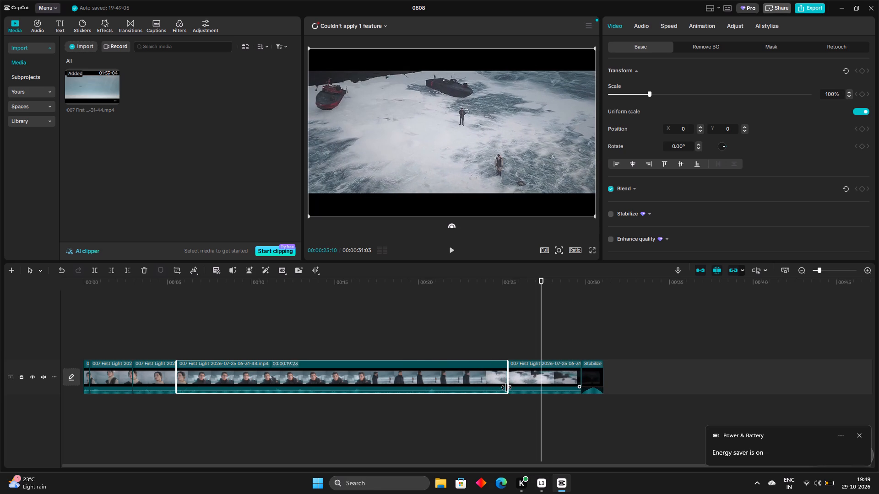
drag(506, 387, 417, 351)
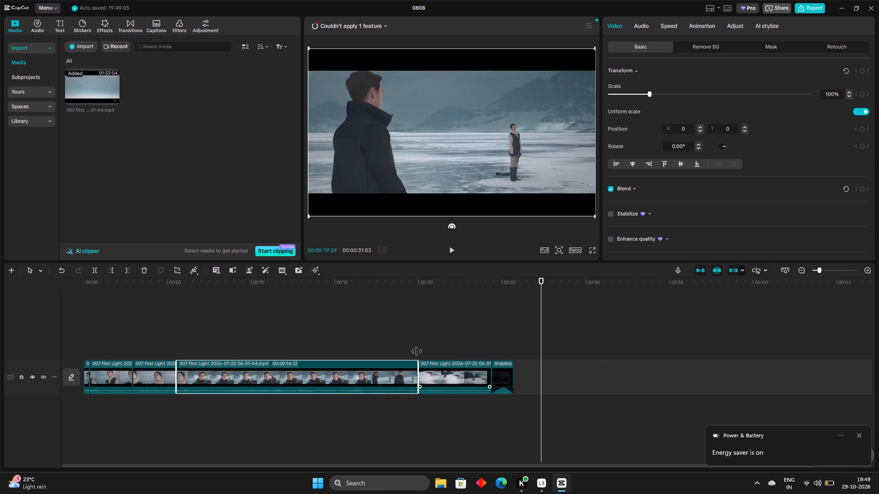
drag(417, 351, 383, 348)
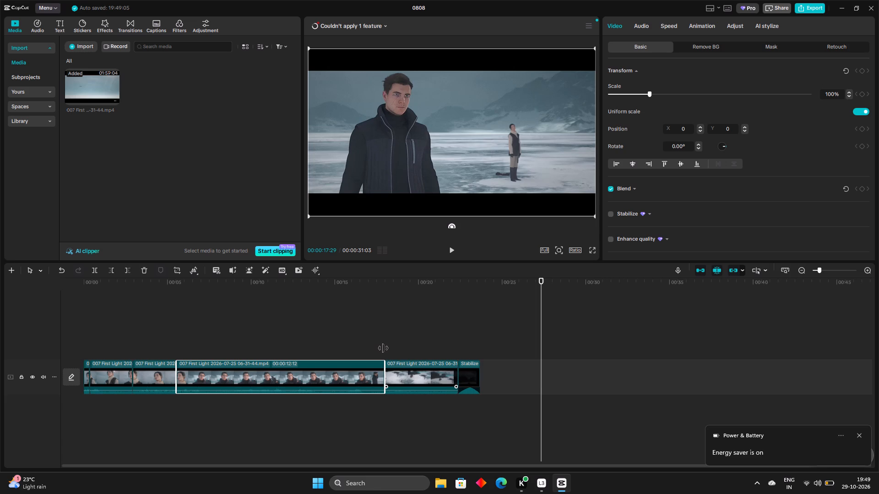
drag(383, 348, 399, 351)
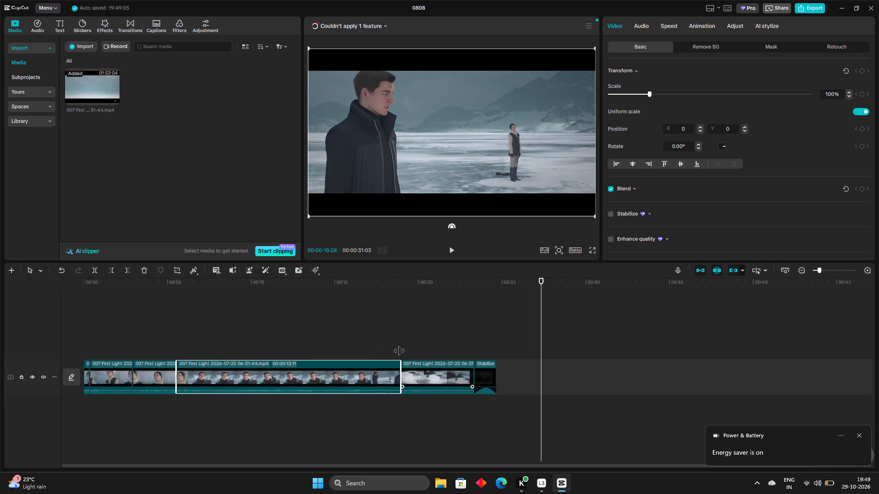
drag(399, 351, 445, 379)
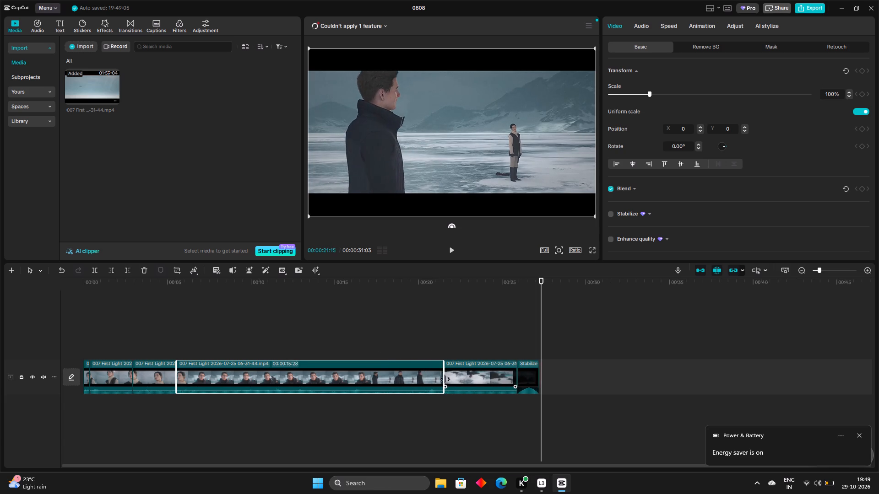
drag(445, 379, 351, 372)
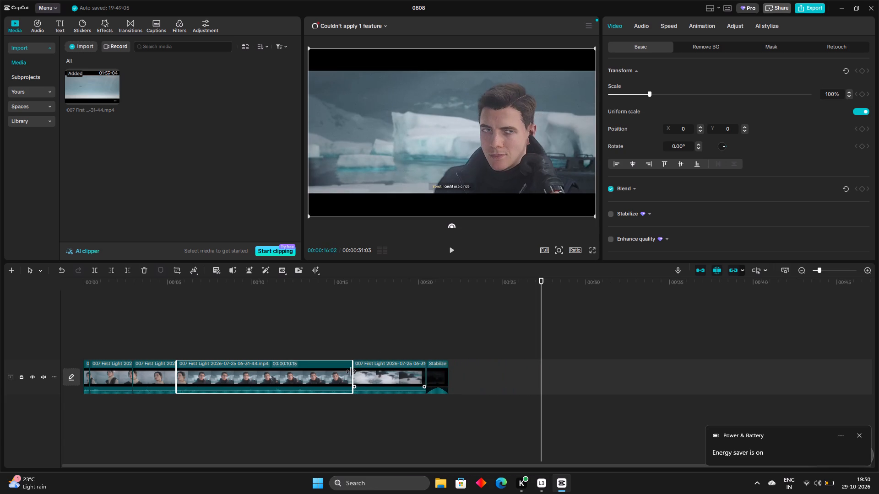
Extend the end of the long middle segment to about 00:52:02:10, giving it a duration of 00:51:56:23.
drag(351, 372, 693, 358)
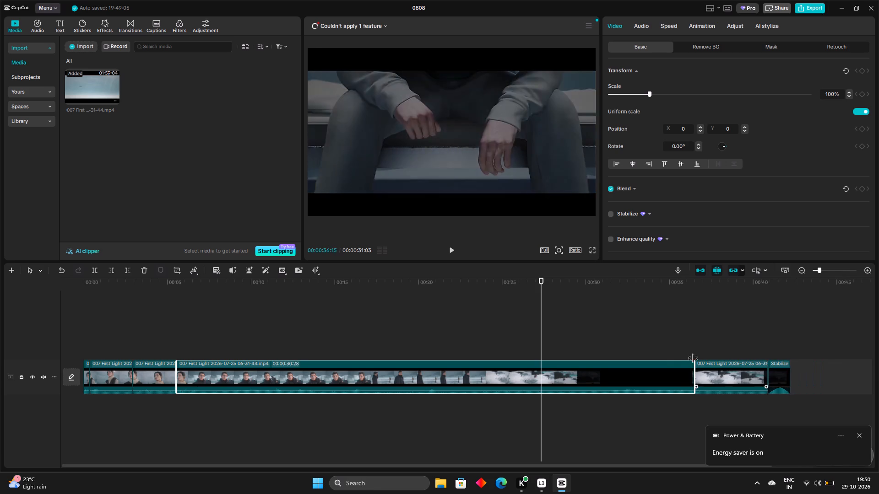
drag(693, 358, 878, 353)
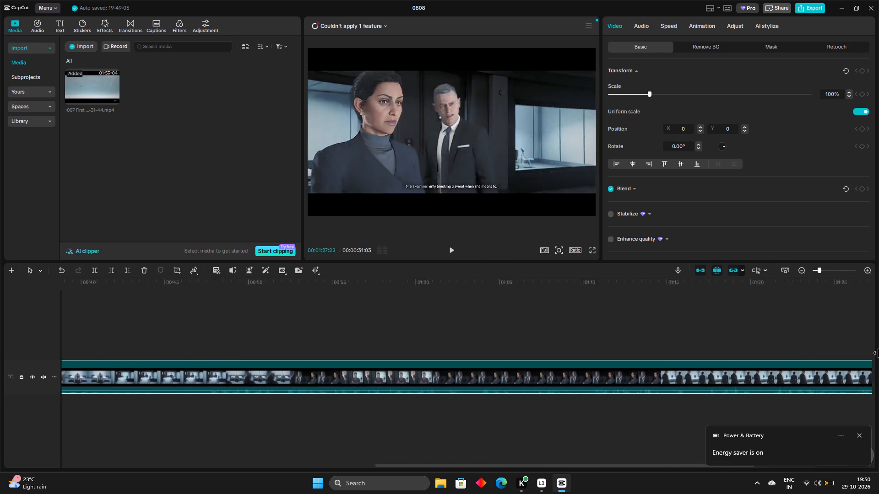
drag(878, 353, 863, 350)
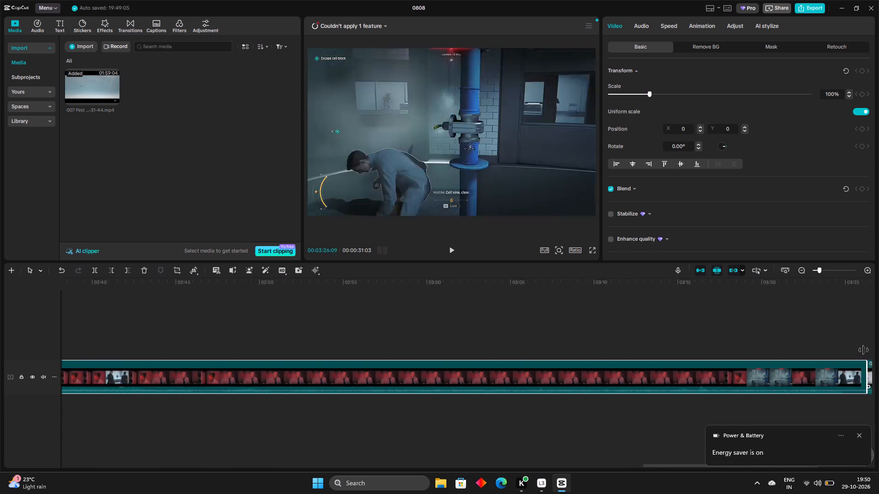
drag(863, 350, 878, 350)
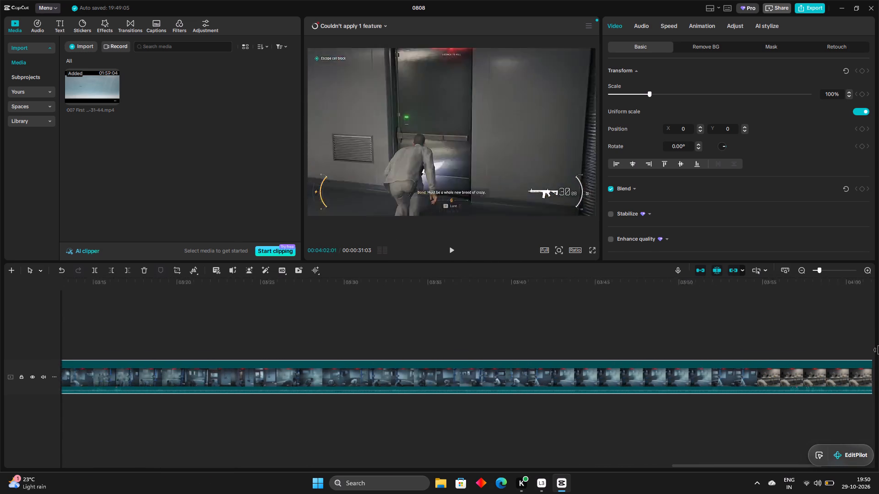
drag(878, 350, 877, 350)
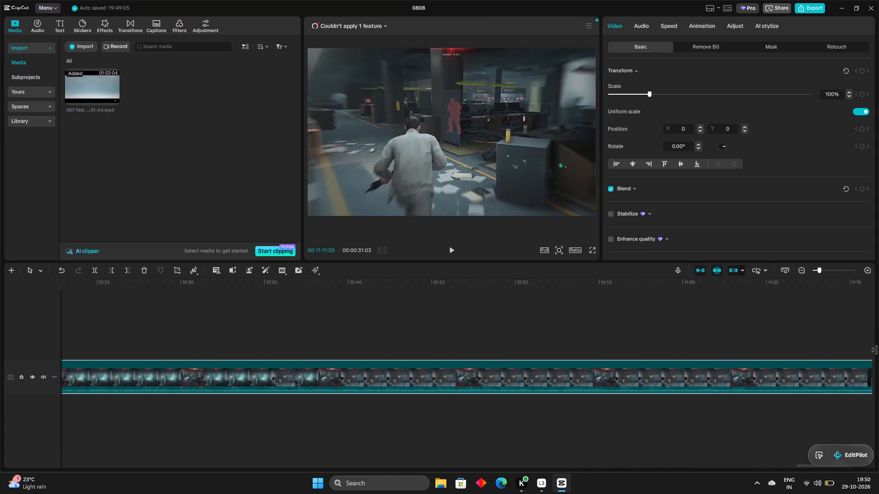
drag(877, 350, 876, 350)
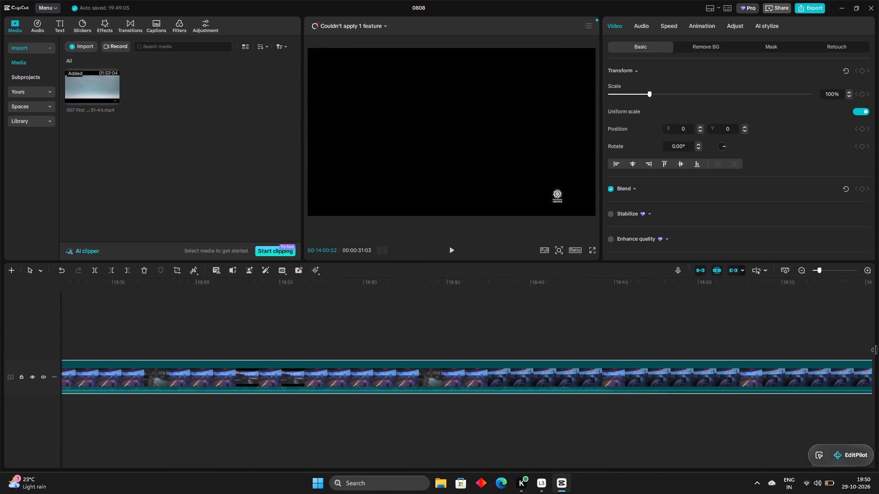
drag(876, 350, 855, 347)
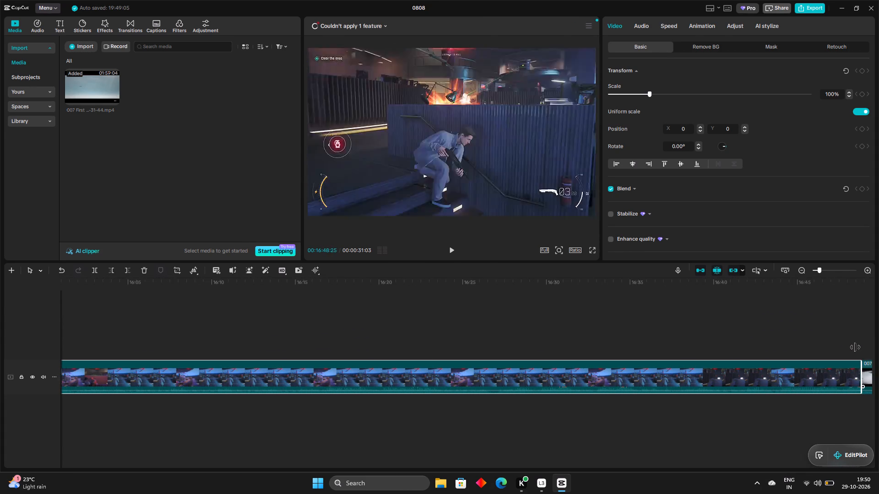
drag(855, 347, 866, 346)
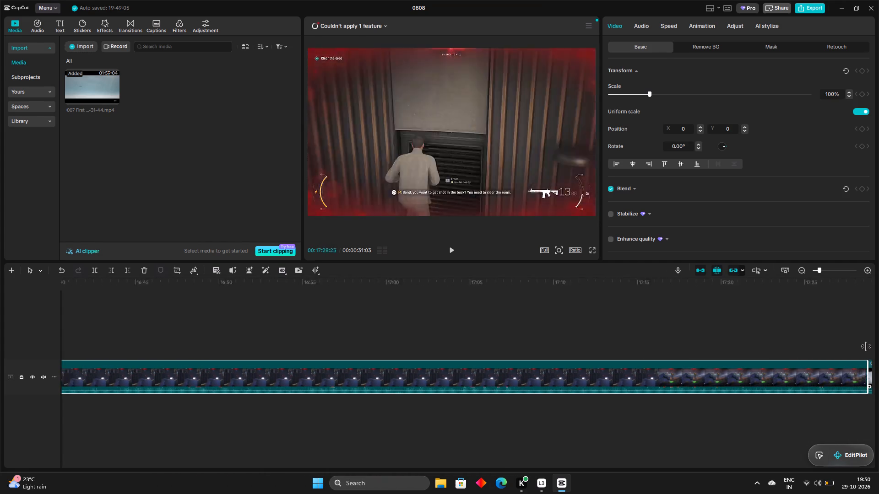
drag(866, 346, 836, 342)
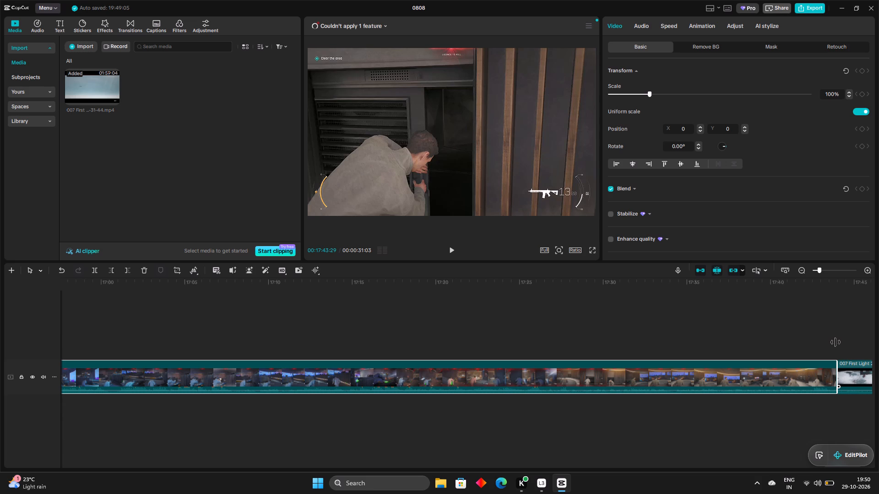
drag(836, 342, 878, 353)
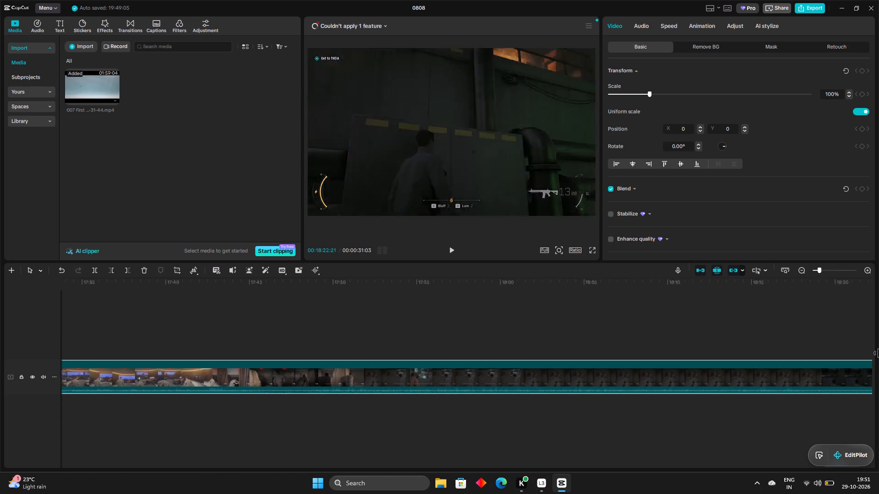
drag(878, 353, 878, 356)
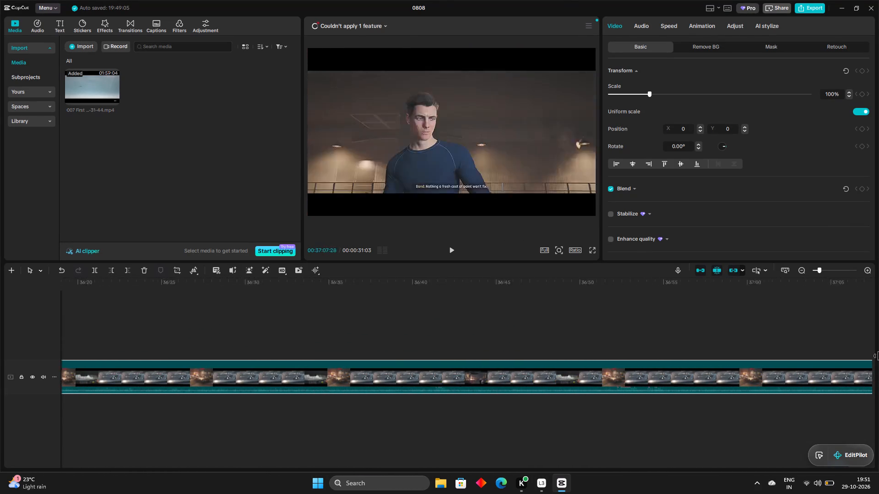
drag(878, 356, 876, 358)
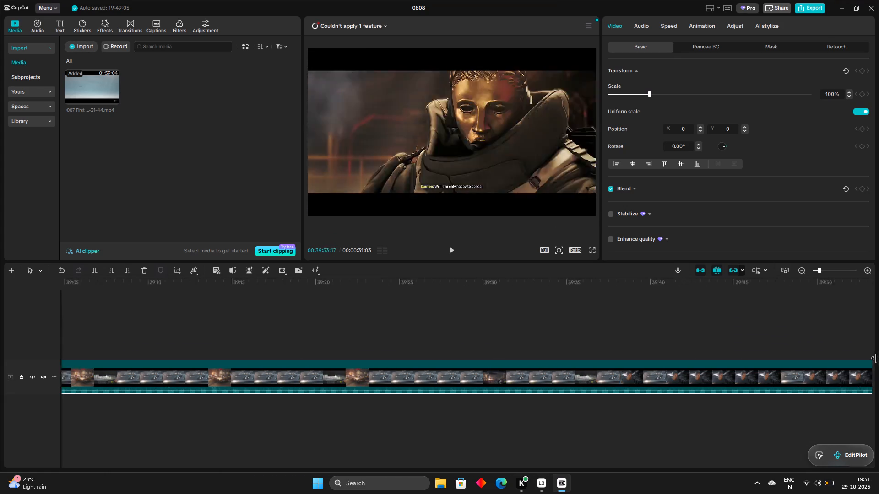
drag(876, 358, 861, 333)
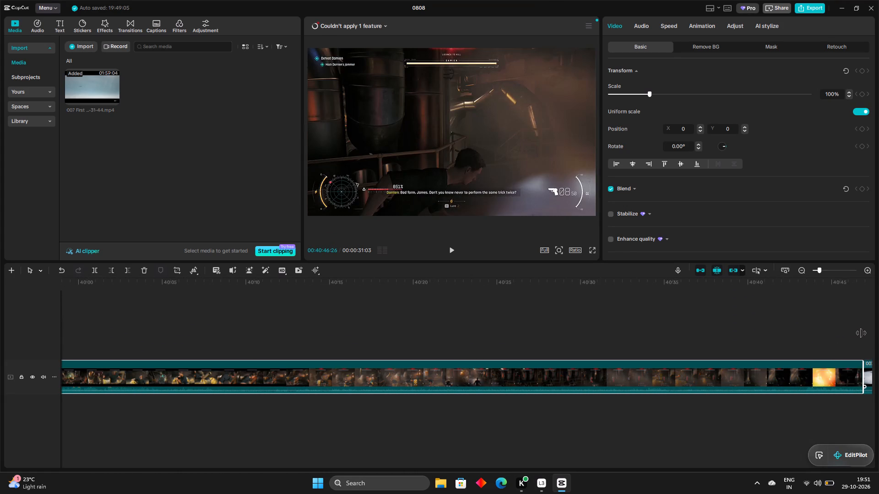
drag(861, 333, 878, 332)
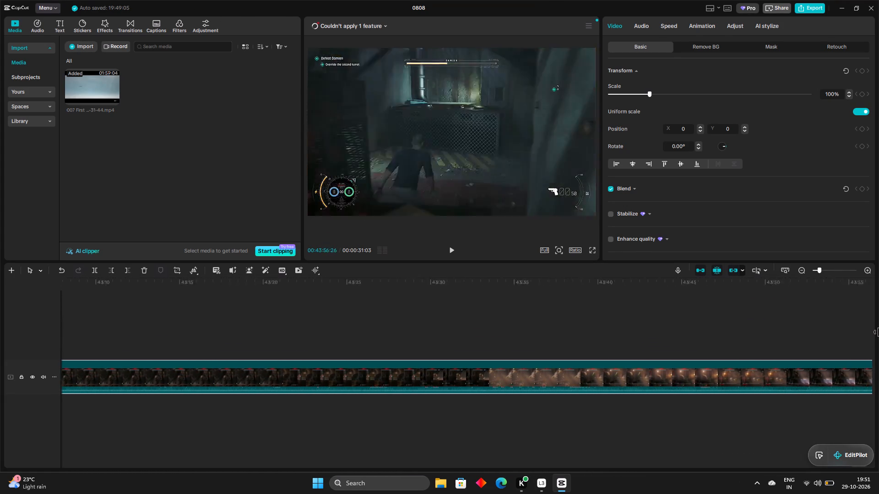
drag(878, 332, 870, 334)
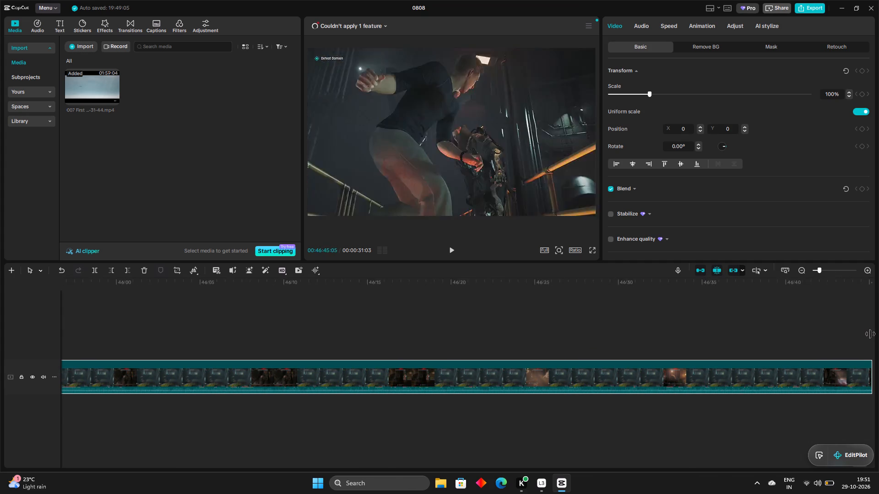
drag(870, 334, 870, 334)
Delete the two segments after the long one: the ice-scene segment and the stabilized black segment.
click(671, 374)
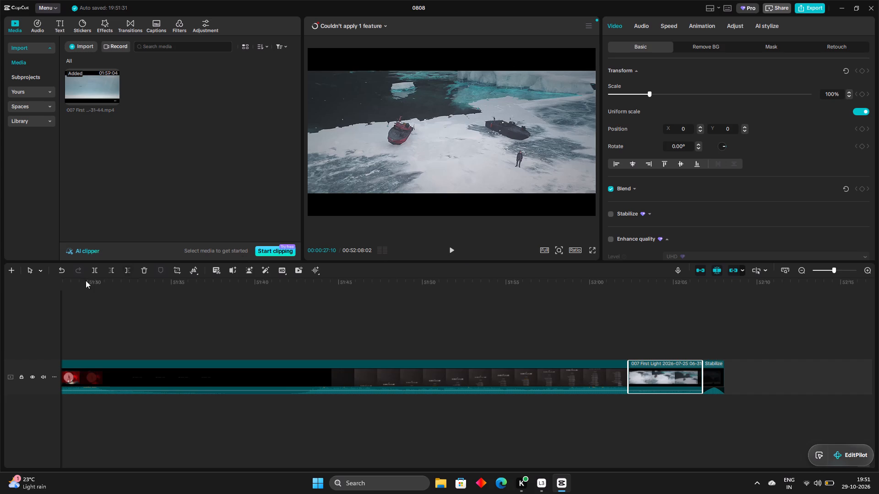
click(148, 272)
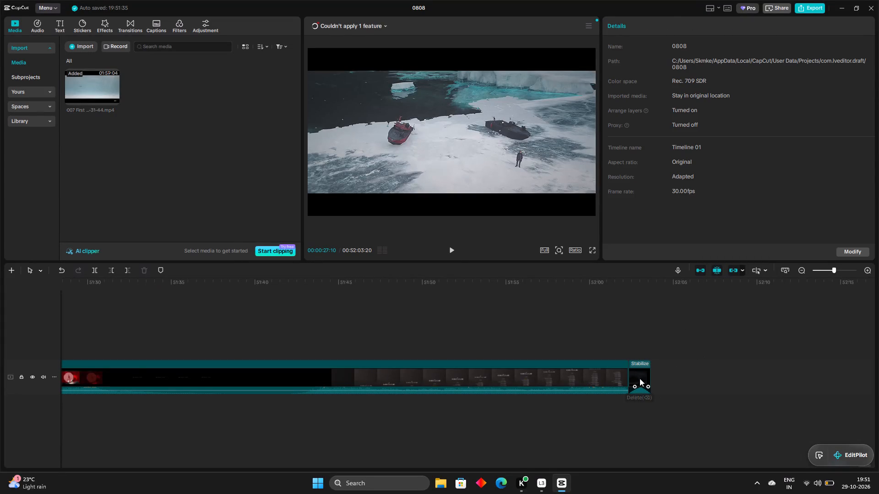
click(640, 378)
click(146, 266)
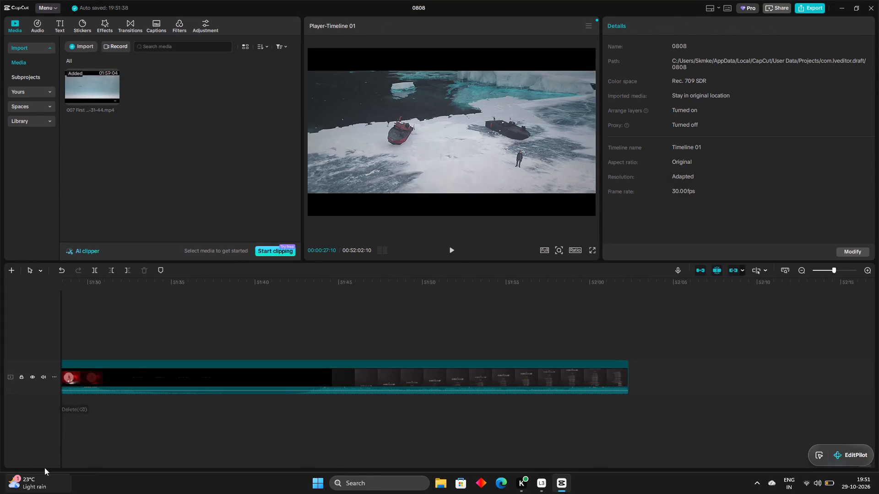
Move the playhead back to the start of the timeline at 00:00:00:00.
click(111, 431)
ctrl+scroll(111, 431, down, 11)
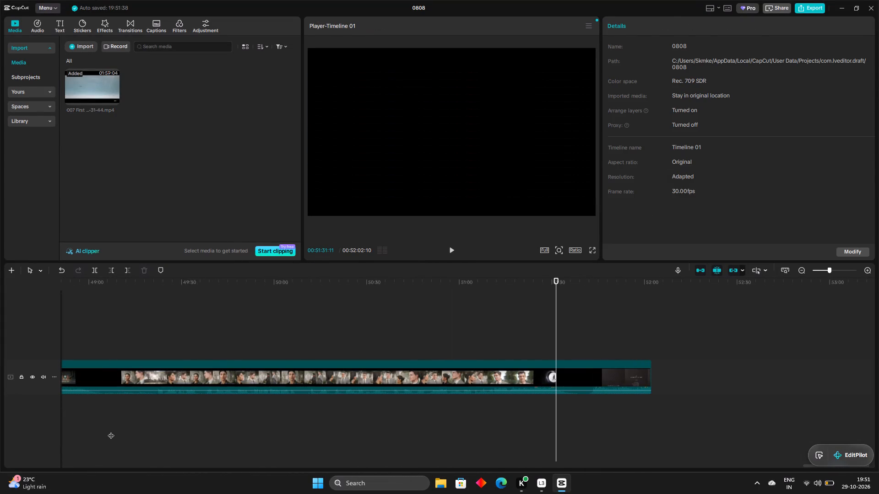
ctrl+scroll(111, 431, down, 18)
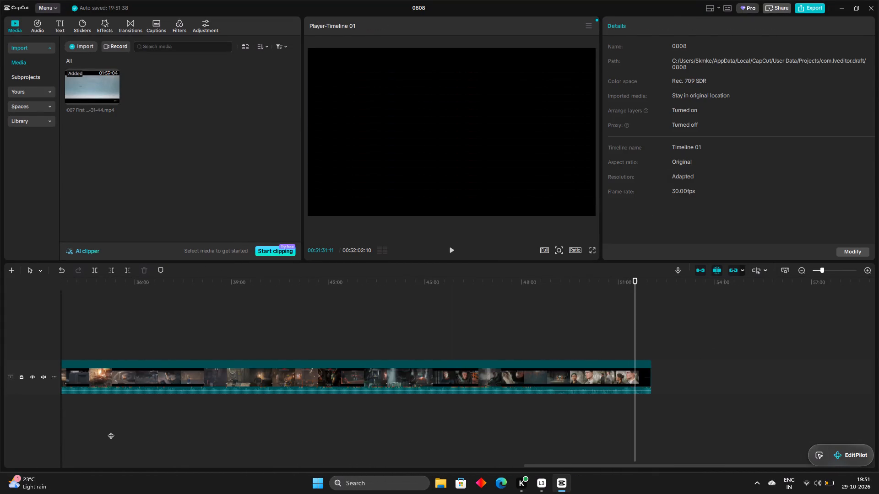
ctrl+scroll(111, 431, down, 17)
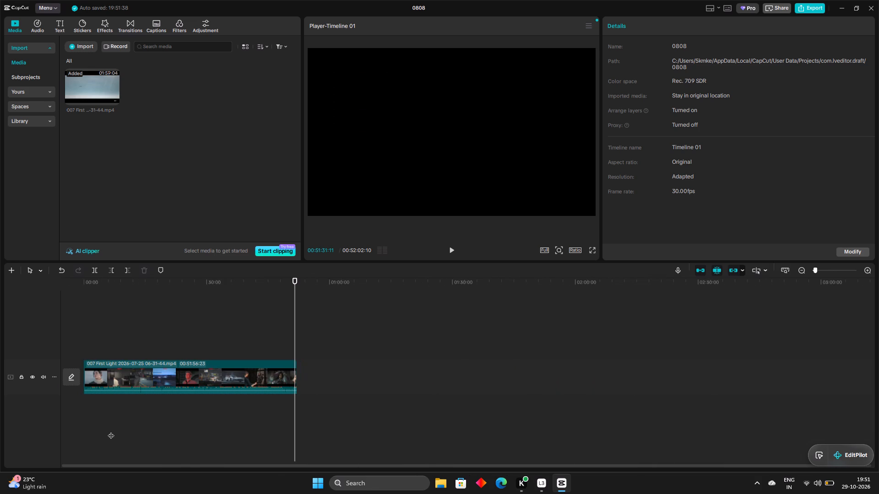
drag(294, 315, 125, 347)
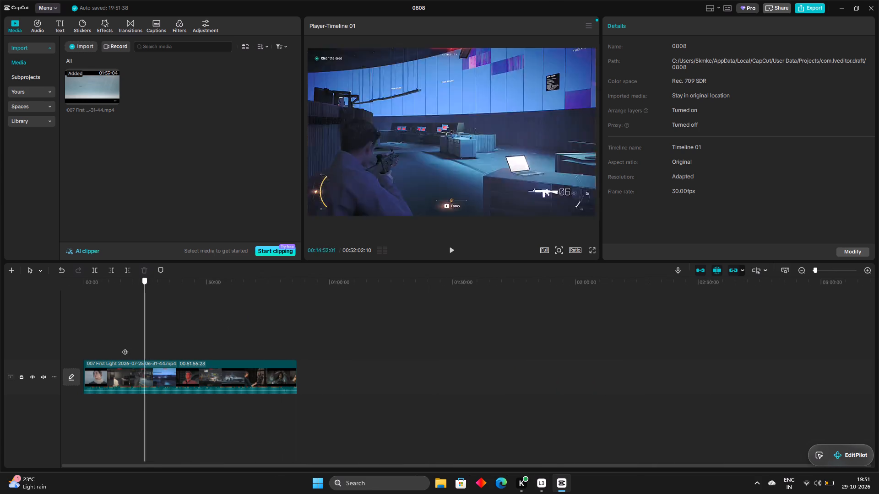
drag(125, 347, 88, 359)
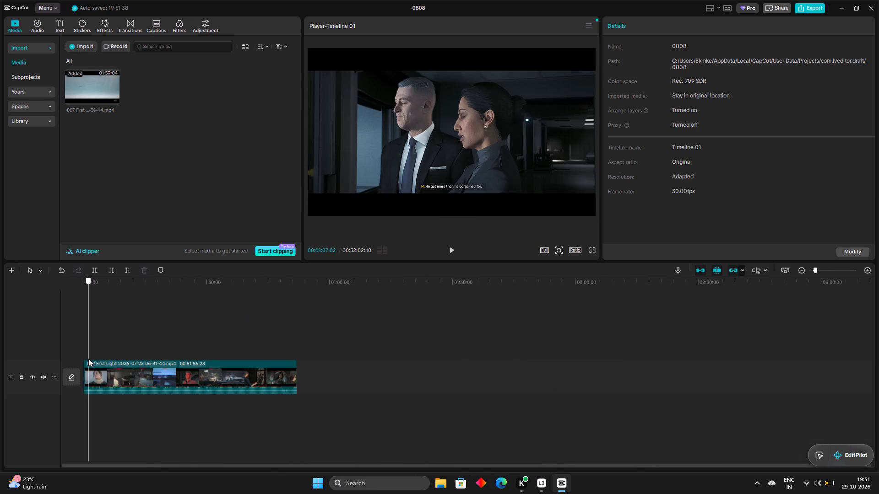
drag(88, 359, 82, 358)
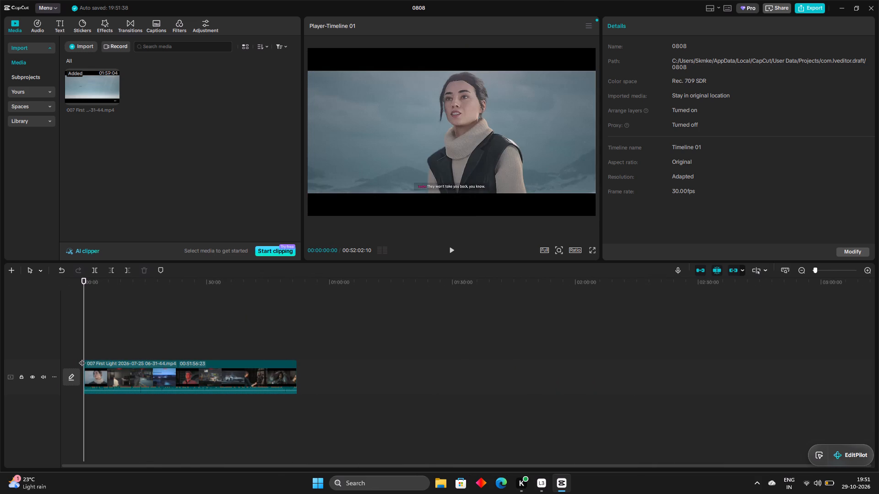
Delete the three short segments at the start of the timeline, keeping only the long segment.
ctrl+scroll(82, 358, up, 19)
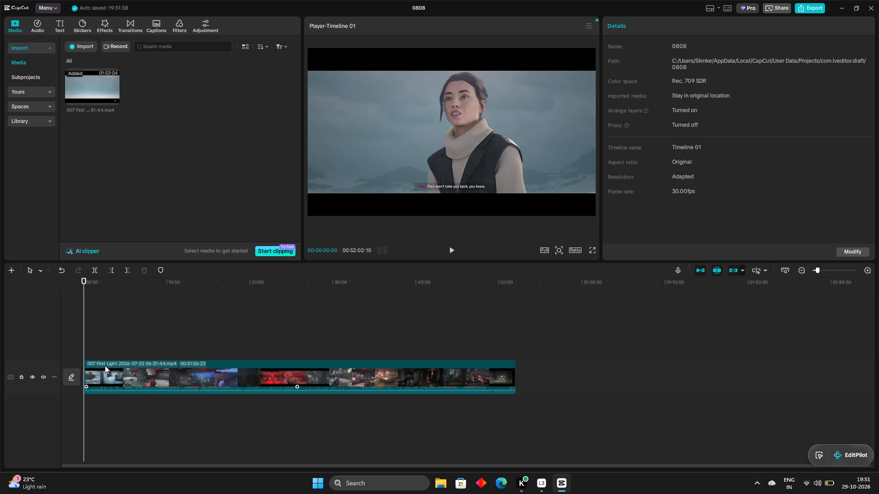
ctrl+scroll(105, 365, up, 18)
ctrl+scroll(105, 365, up, 5)
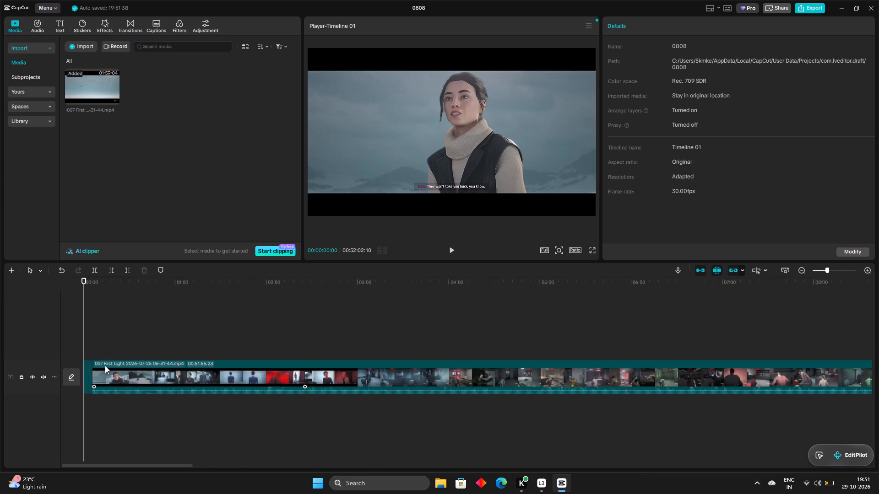
ctrl+scroll(105, 365, up, 20)
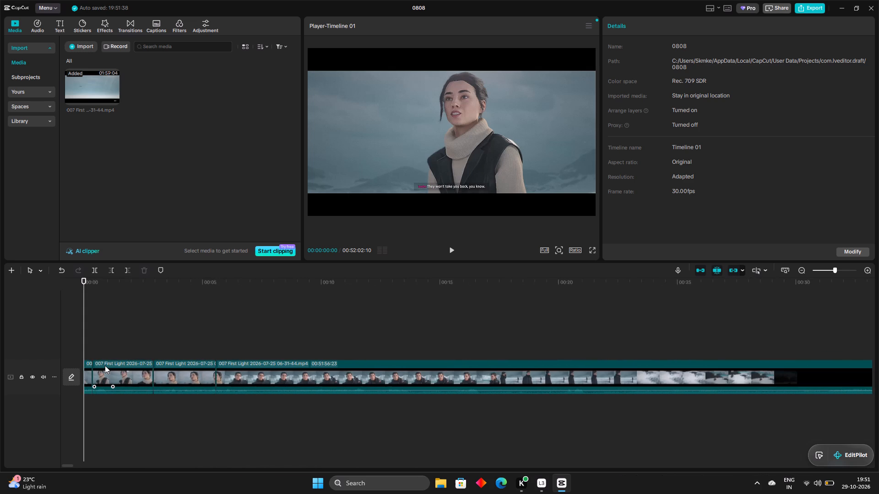
ctrl+scroll(105, 365, up, 6)
click(91, 376)
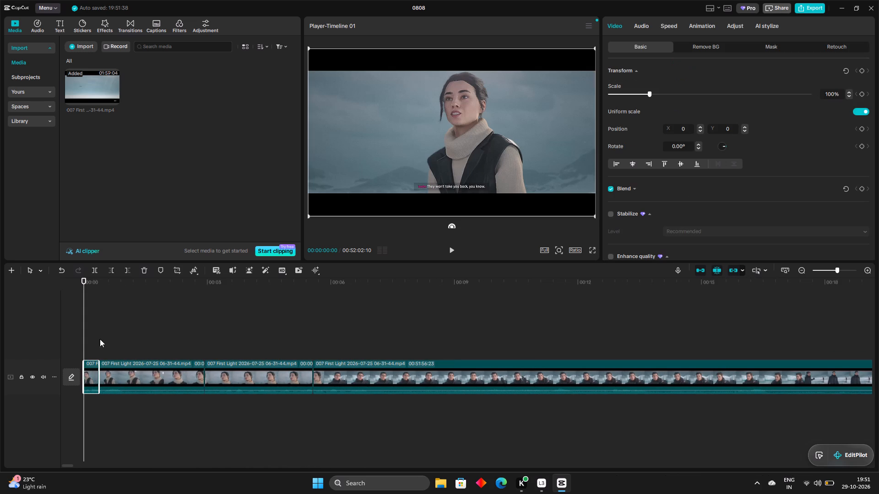
click(145, 268)
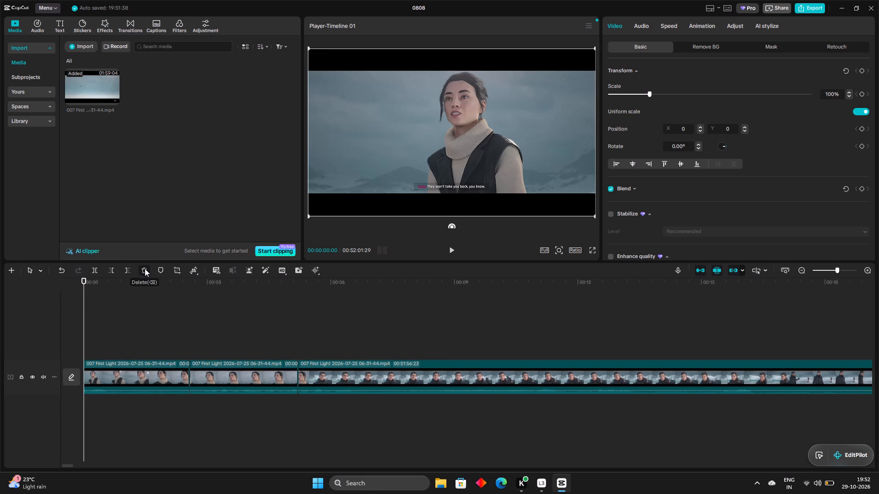
click(106, 374)
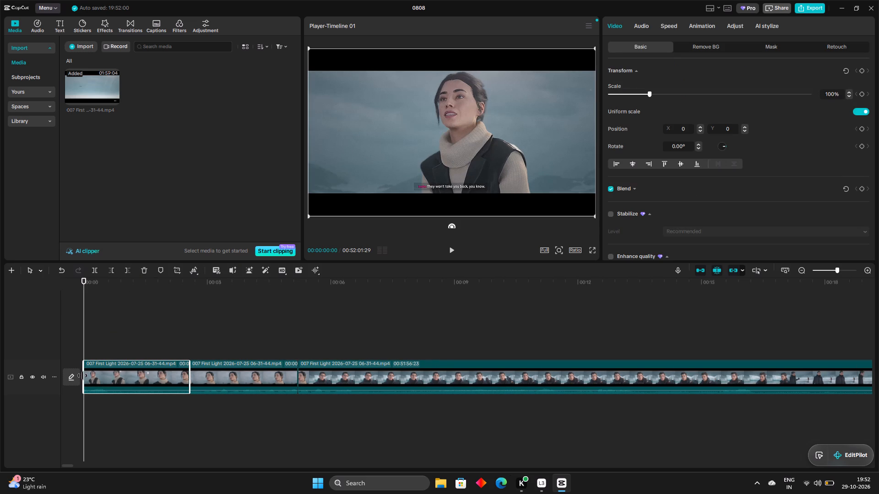
click(143, 269)
click(148, 392)
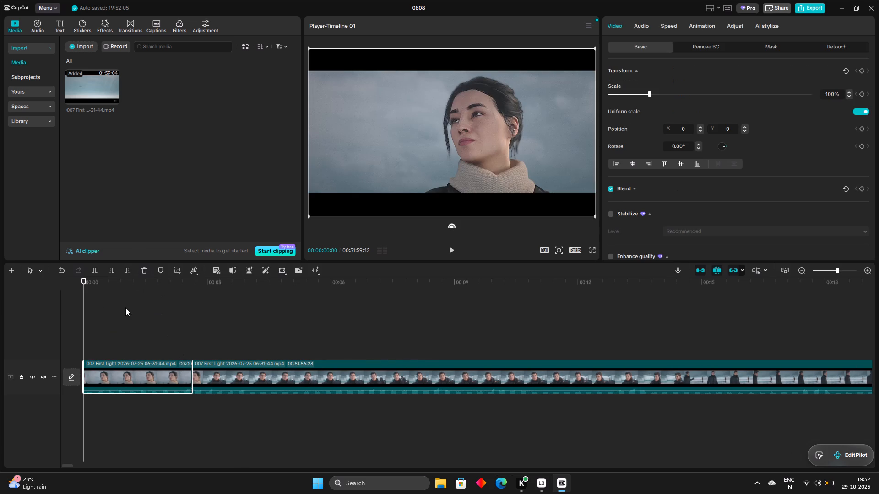
click(144, 265)
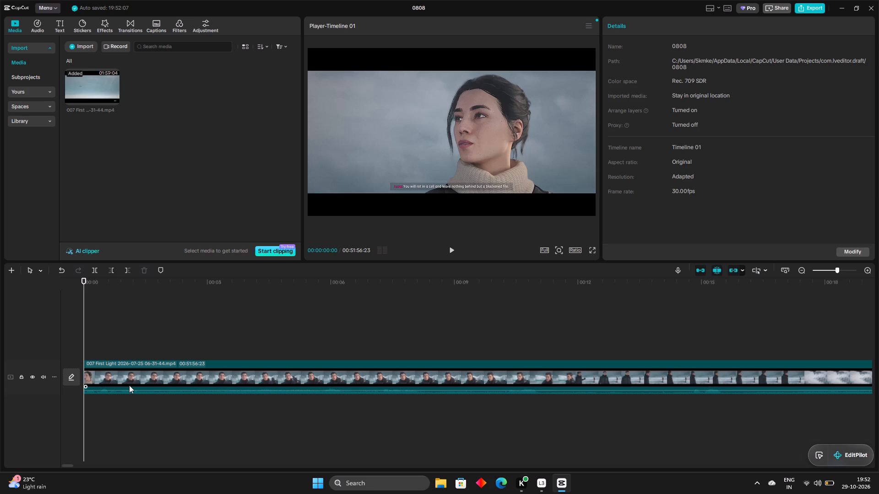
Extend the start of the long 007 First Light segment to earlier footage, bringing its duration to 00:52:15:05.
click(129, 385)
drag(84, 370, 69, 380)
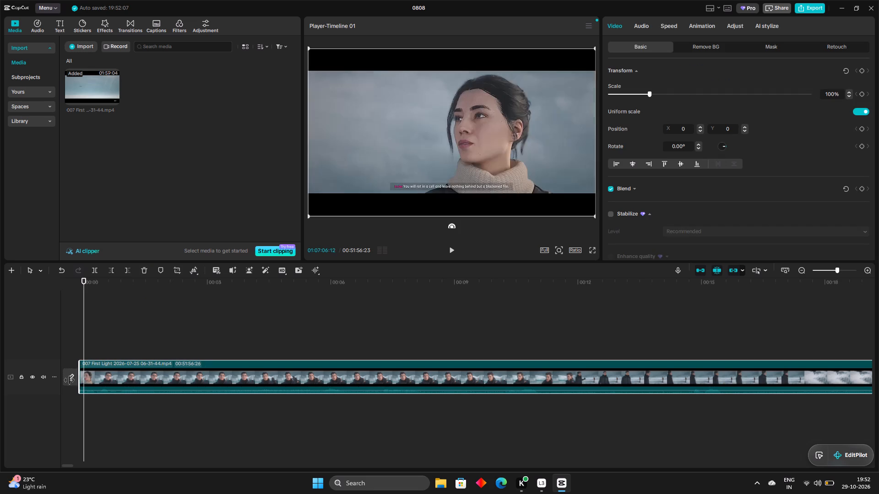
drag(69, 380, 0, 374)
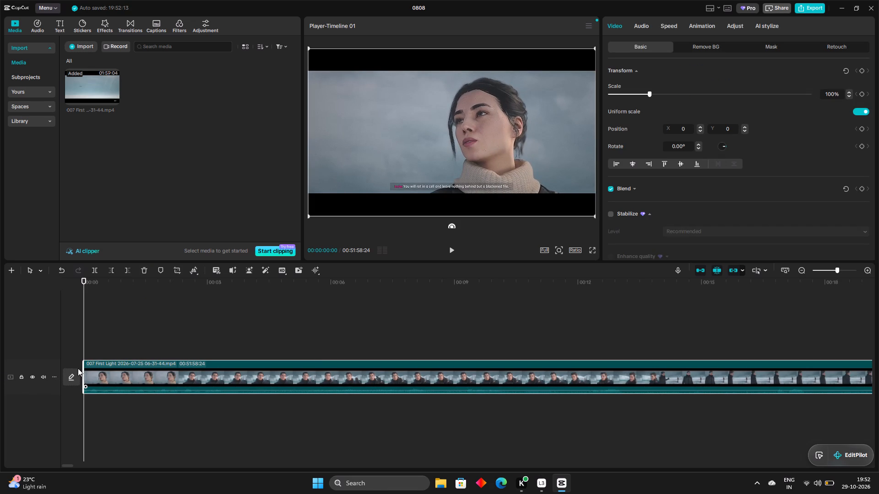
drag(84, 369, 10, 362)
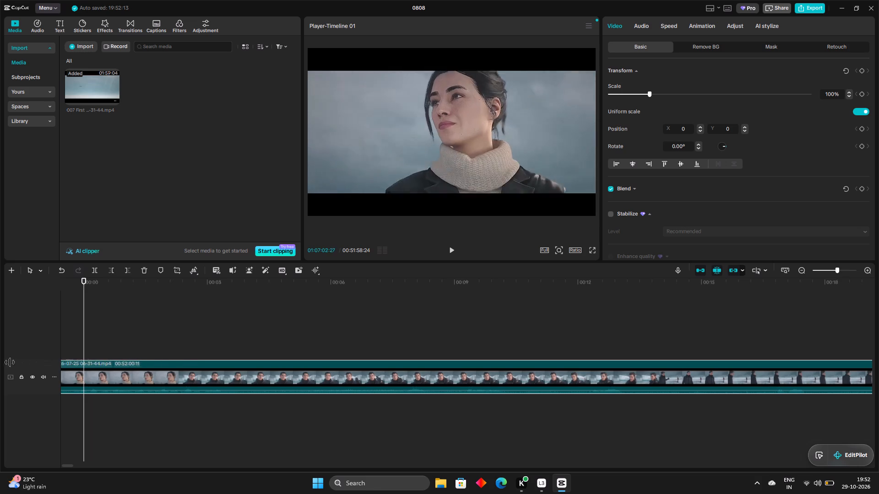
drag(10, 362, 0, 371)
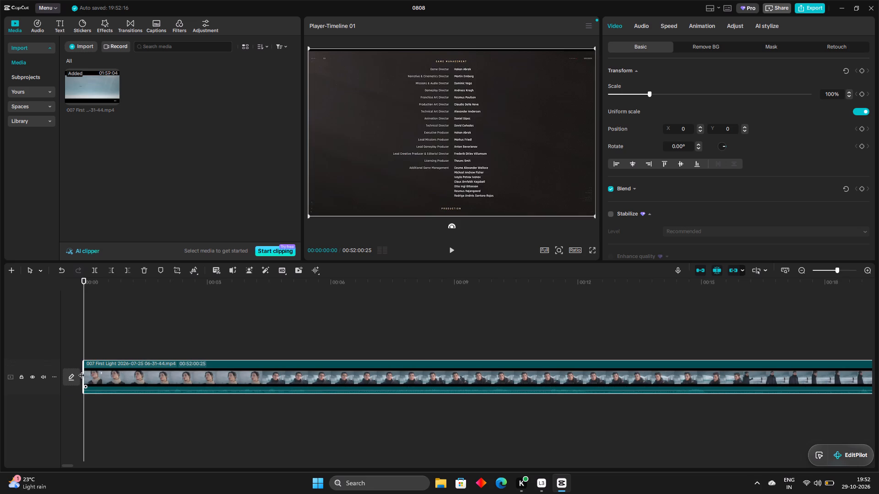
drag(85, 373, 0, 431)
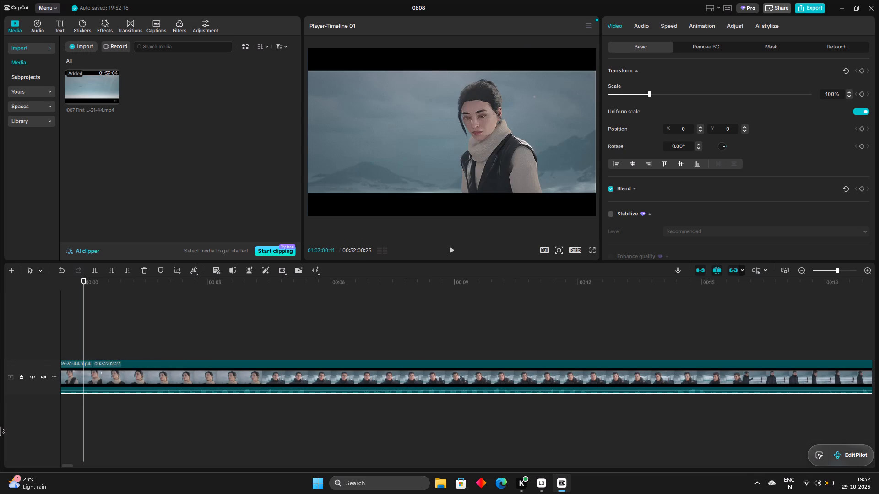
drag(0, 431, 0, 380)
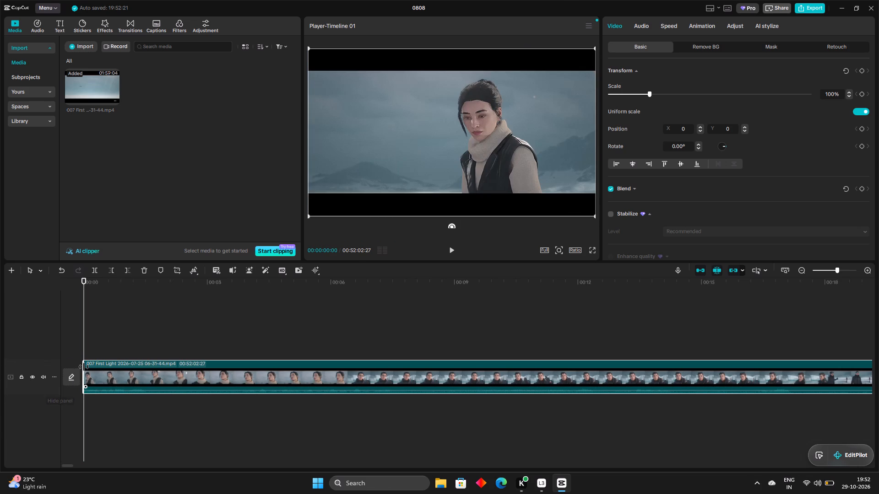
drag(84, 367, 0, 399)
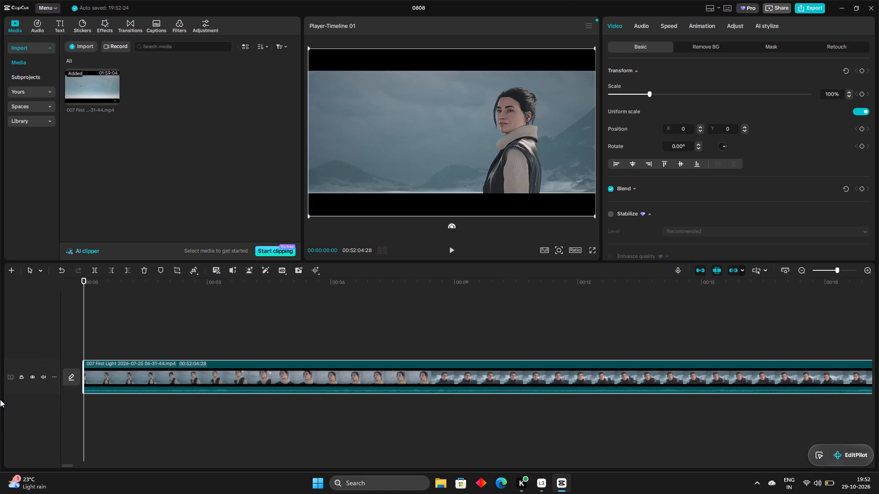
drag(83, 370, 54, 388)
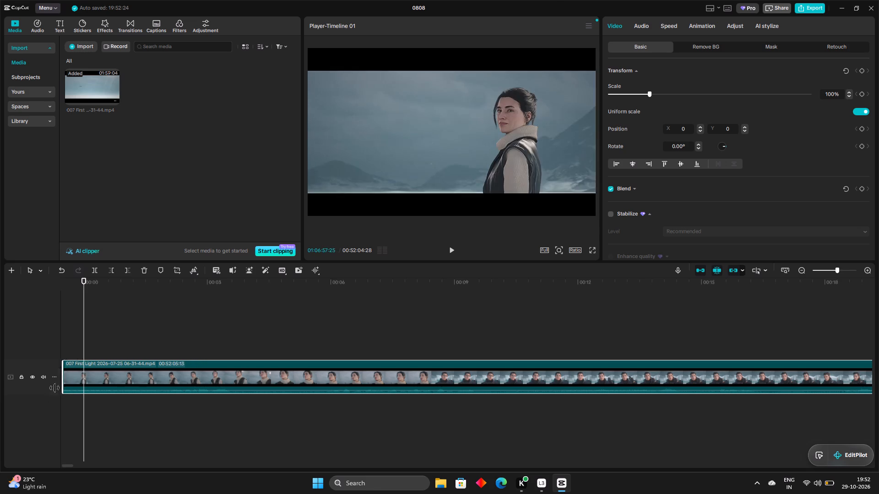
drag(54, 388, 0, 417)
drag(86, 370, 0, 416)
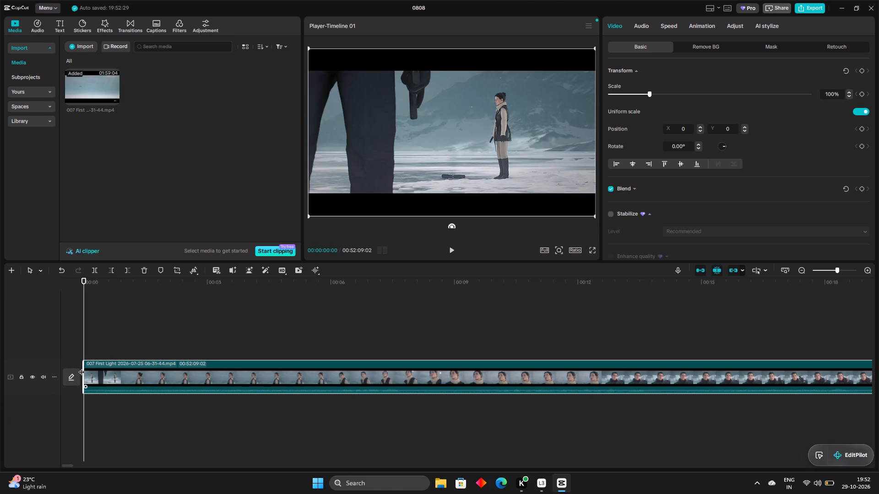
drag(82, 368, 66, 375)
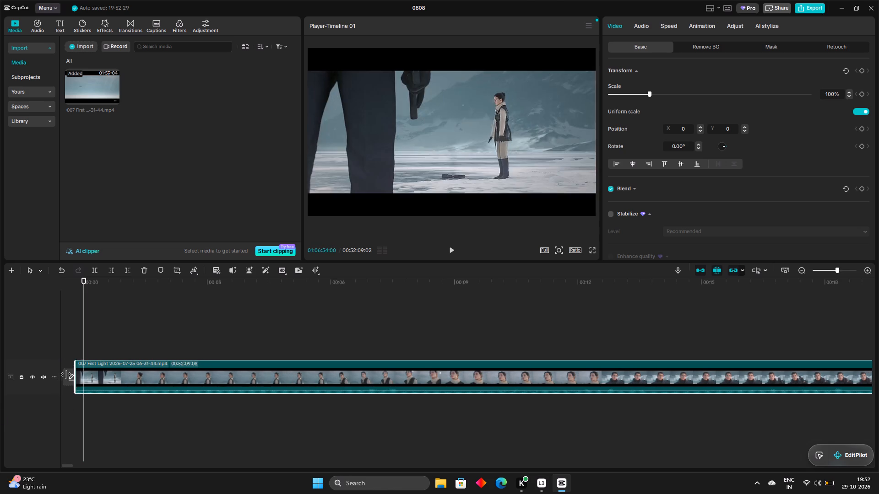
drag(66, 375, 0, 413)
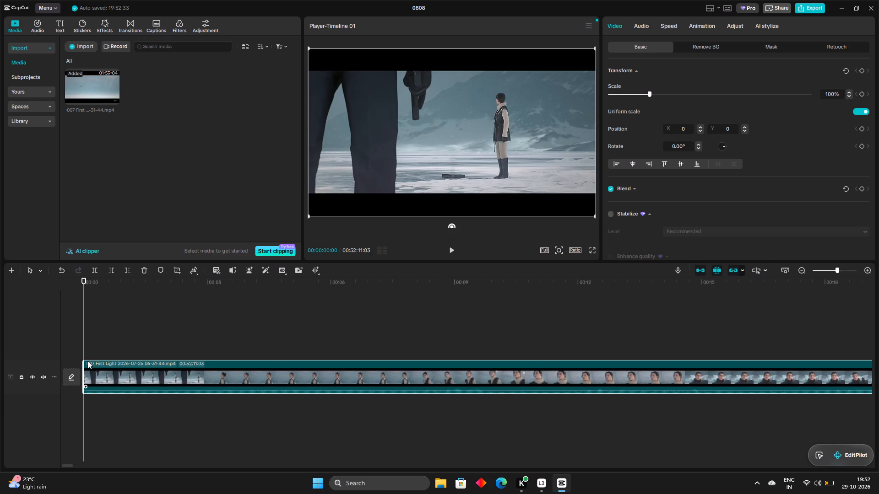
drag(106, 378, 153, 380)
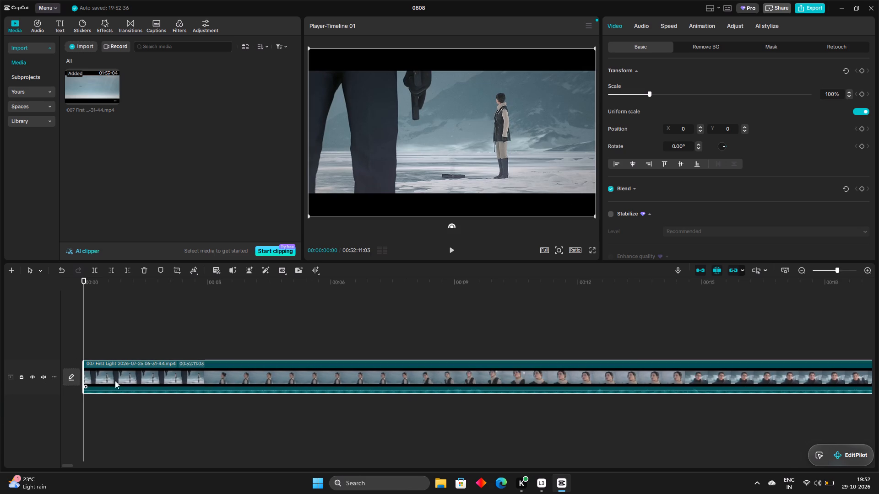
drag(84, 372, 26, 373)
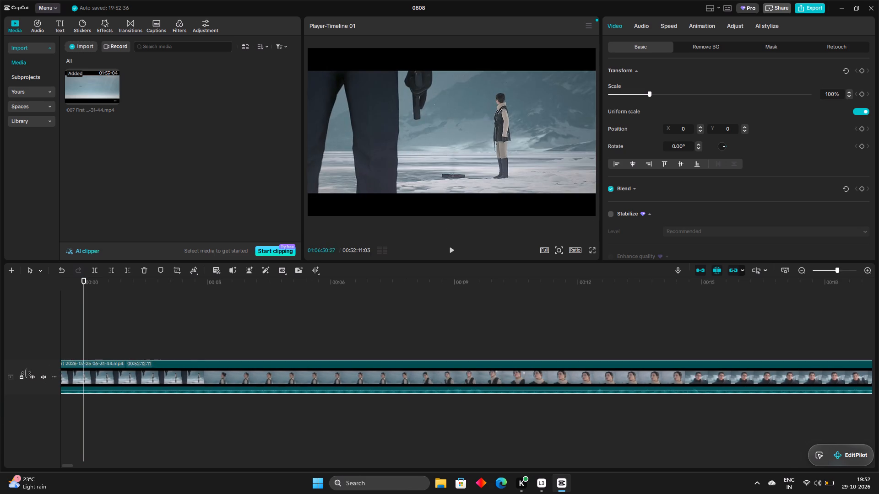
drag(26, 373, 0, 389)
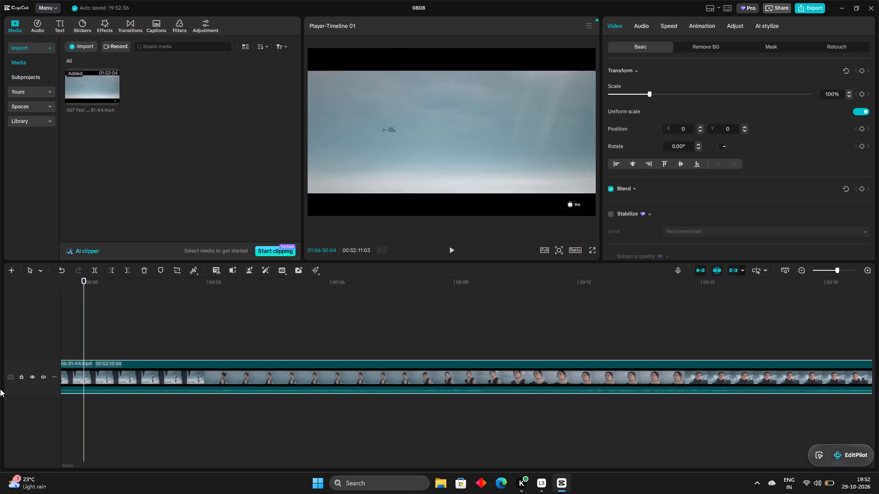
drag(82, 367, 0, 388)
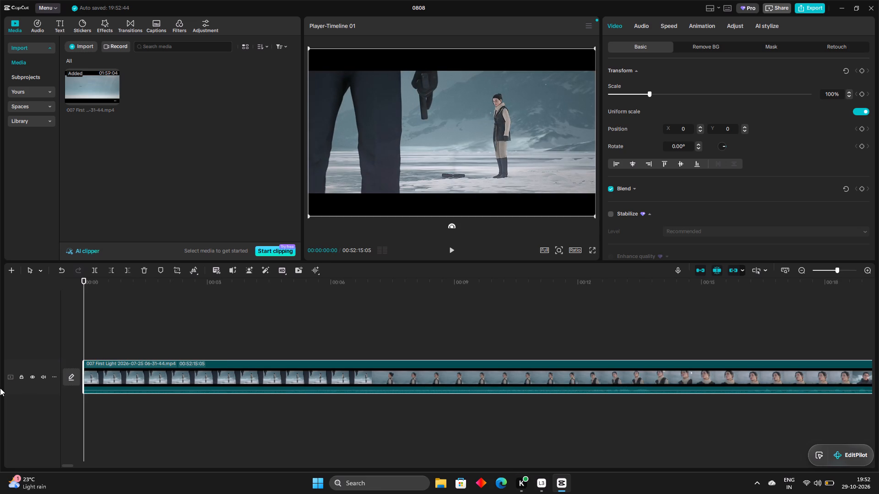
Replace the trimmed long segment on the timeline with the full-length 007 First Light clip from the project media.
click(184, 380)
click(143, 273)
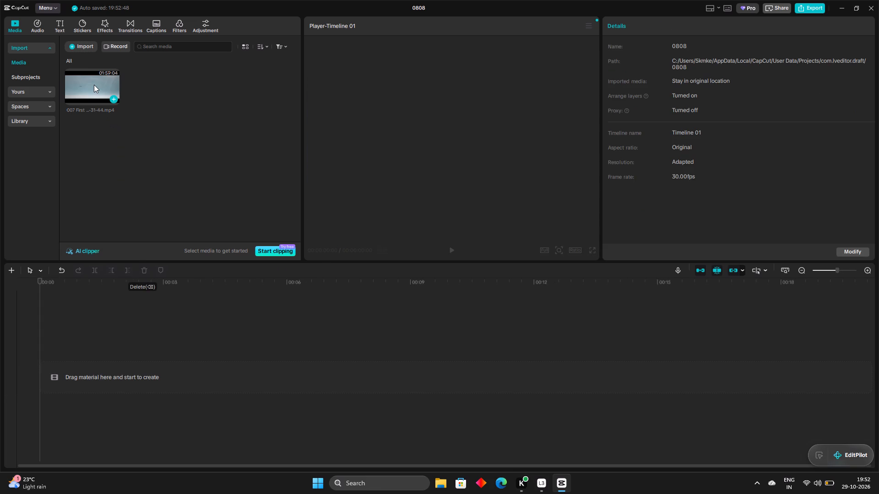
drag(94, 85, 99, 361)
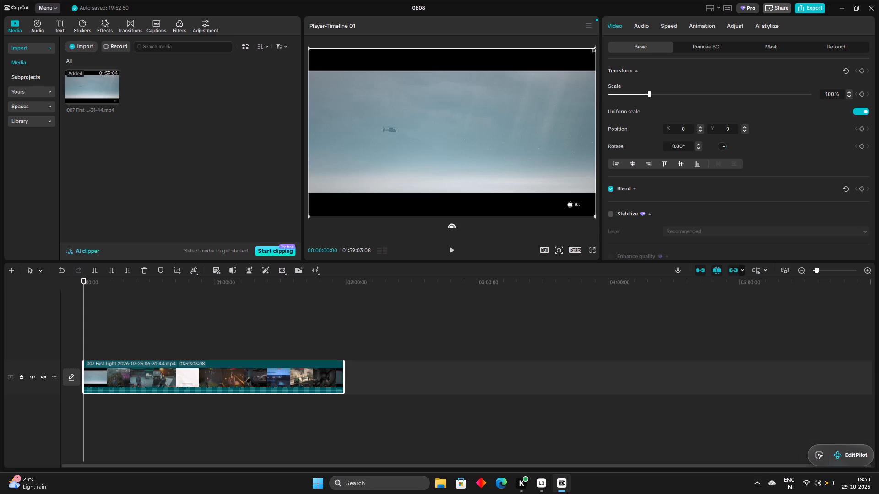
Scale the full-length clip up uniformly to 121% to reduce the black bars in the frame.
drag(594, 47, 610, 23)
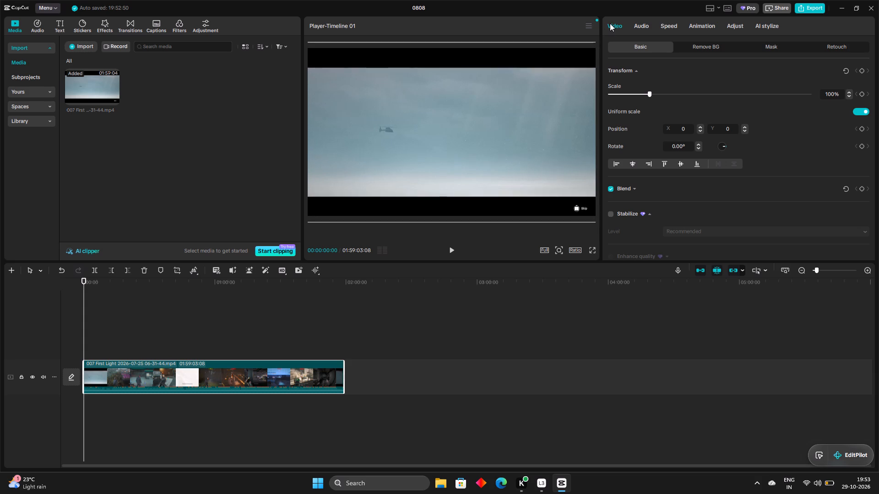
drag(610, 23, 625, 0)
Play the opening seconds of the enlarged clip and stop at about 00:00:08:21.
click(452, 252)
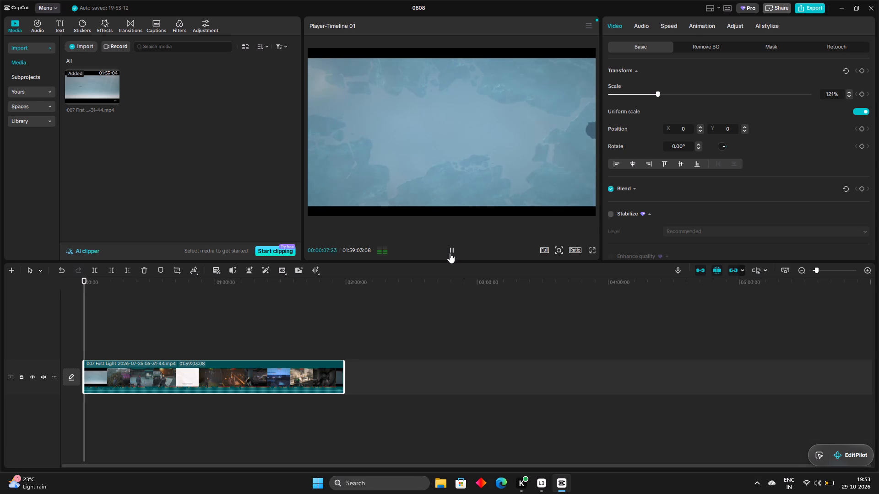
click(469, 177)
click(469, 177)
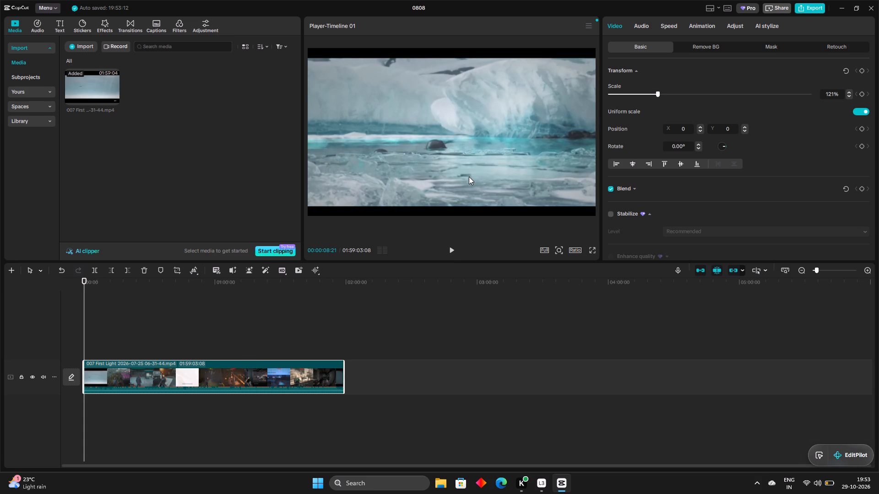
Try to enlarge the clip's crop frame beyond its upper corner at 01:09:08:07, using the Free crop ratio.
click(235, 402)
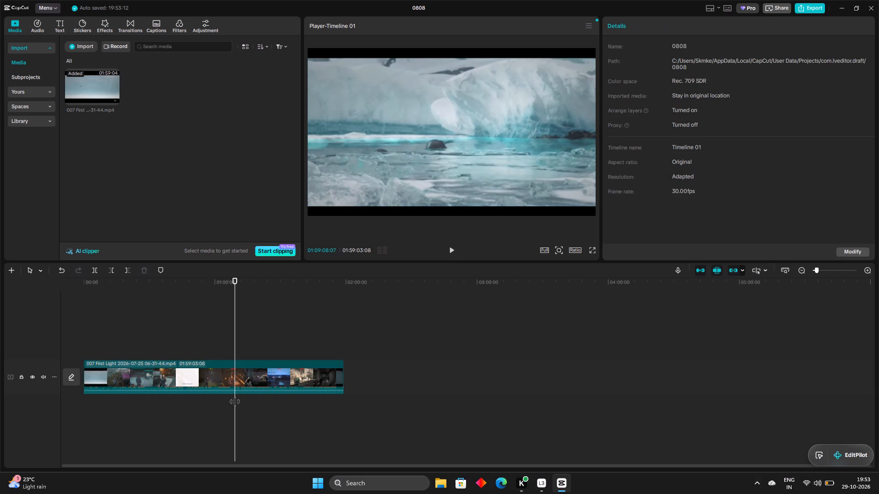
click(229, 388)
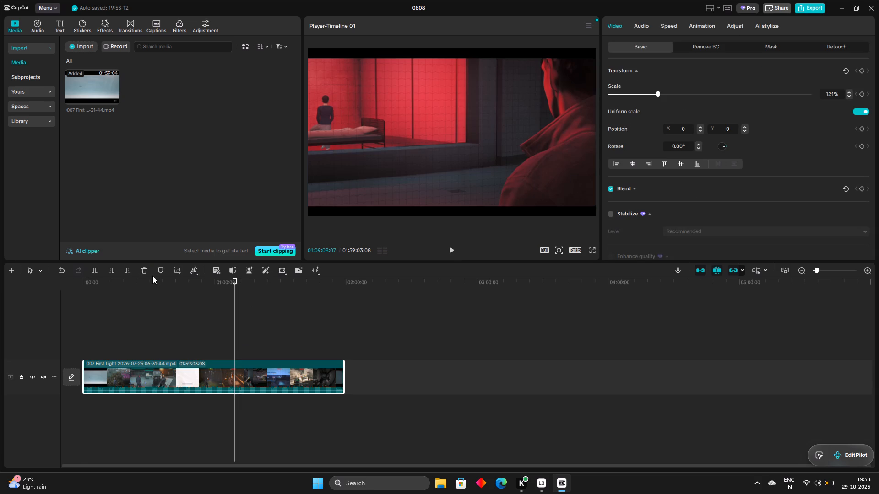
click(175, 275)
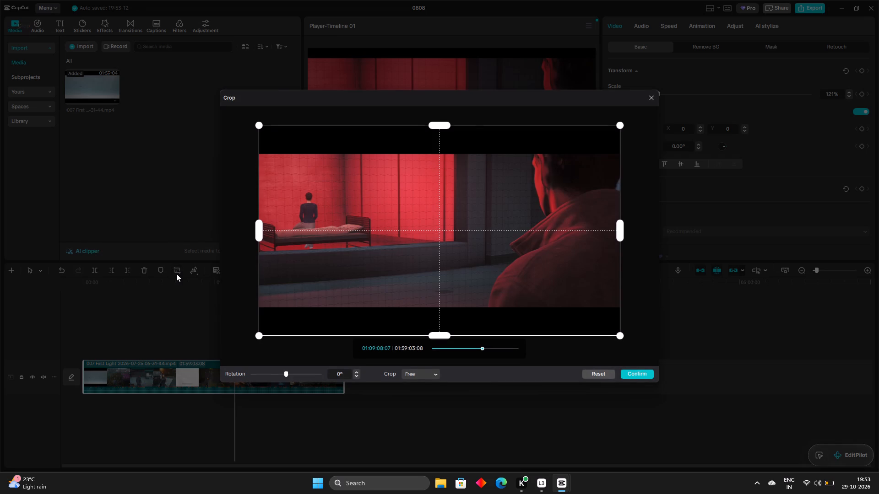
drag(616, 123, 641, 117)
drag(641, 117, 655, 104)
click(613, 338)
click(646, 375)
Review the enlarged clip by playing it from 01:09:08:07 and scrubbing through other scenes back to 00:06:54:25.
click(508, 108)
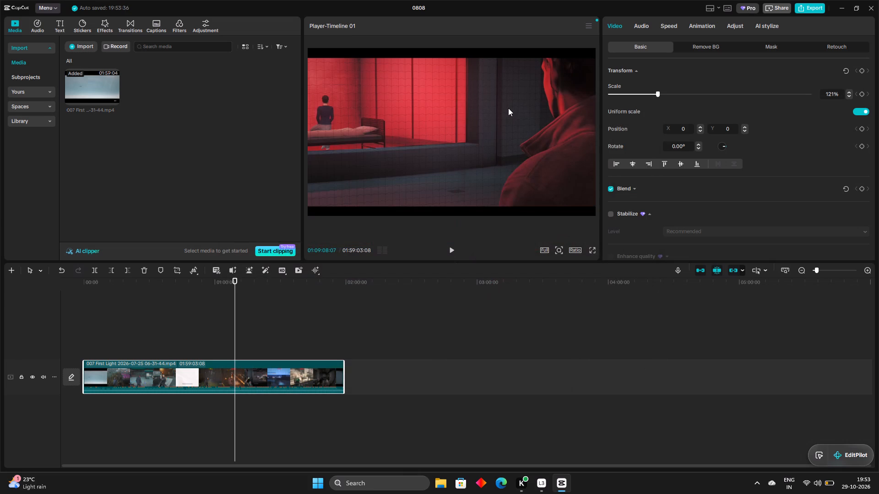
click(508, 108)
click(262, 377)
click(457, 177)
click(457, 177)
click(456, 253)
click(475, 123)
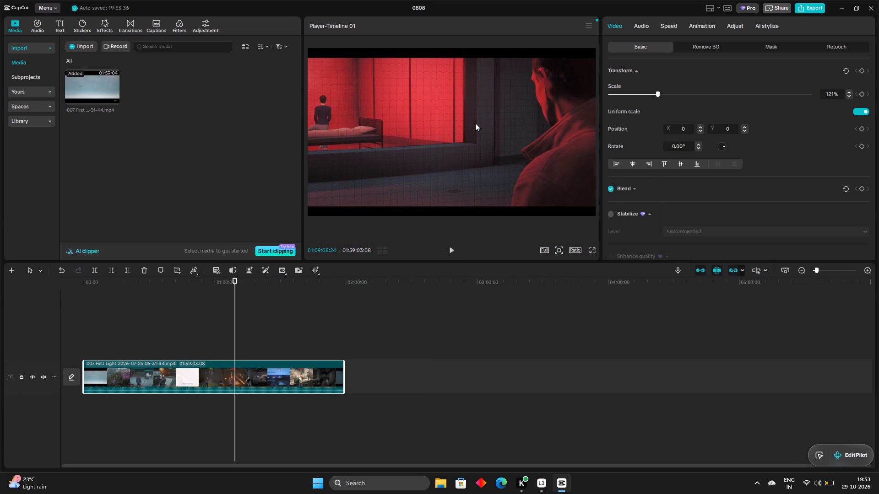
click(273, 364)
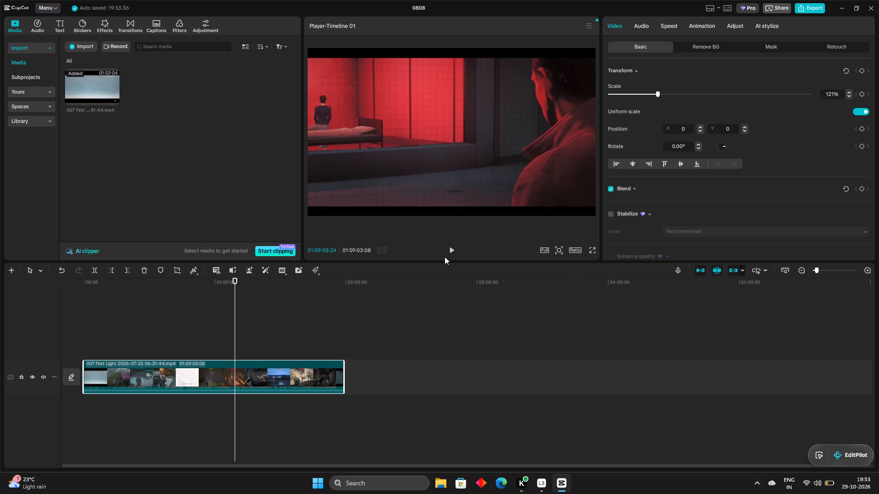
click(451, 251)
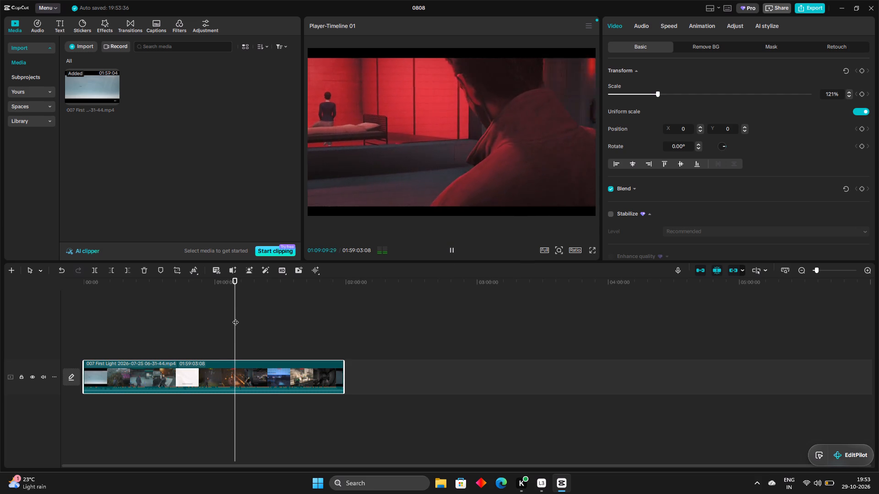
drag(235, 317, 250, 326)
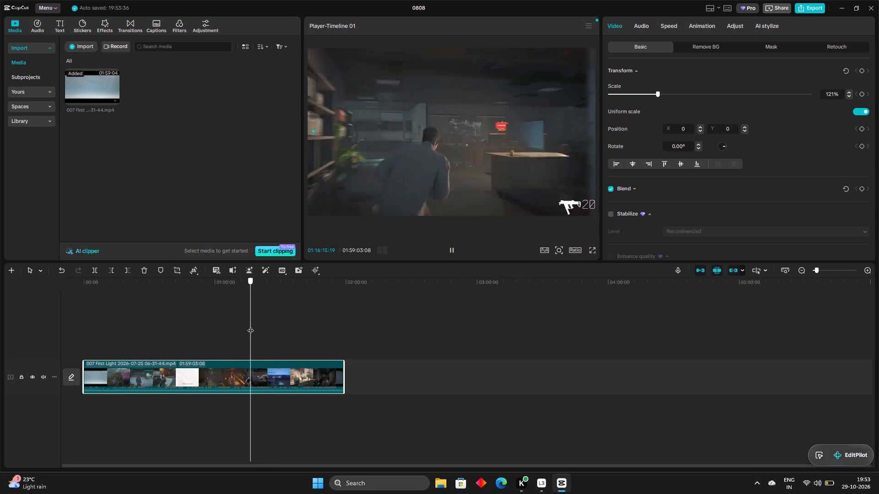
drag(250, 326, 99, 351)
Replace the enlarged clip on the timeline with a fresh full-length copy of 007 First Light at 100% scale.
click(227, 372)
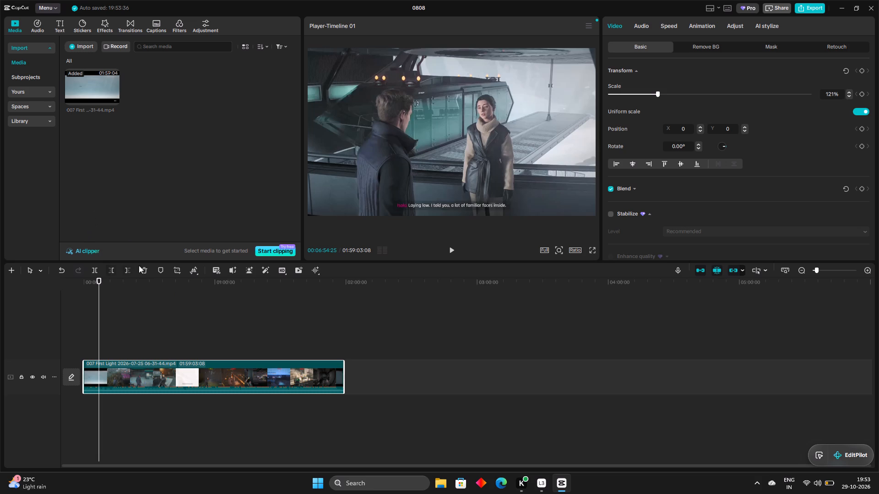
click(148, 267)
drag(92, 75, 90, 380)
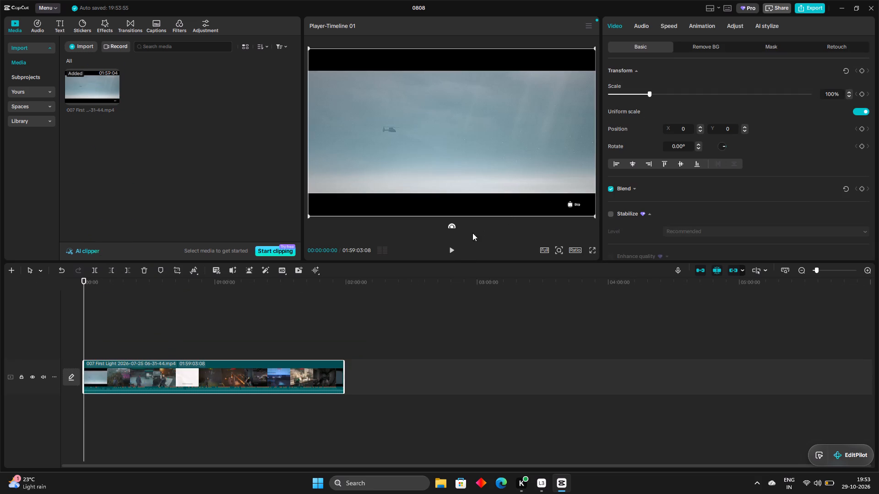
Play the fresh clip from the start of the timeline.
click(450, 249)
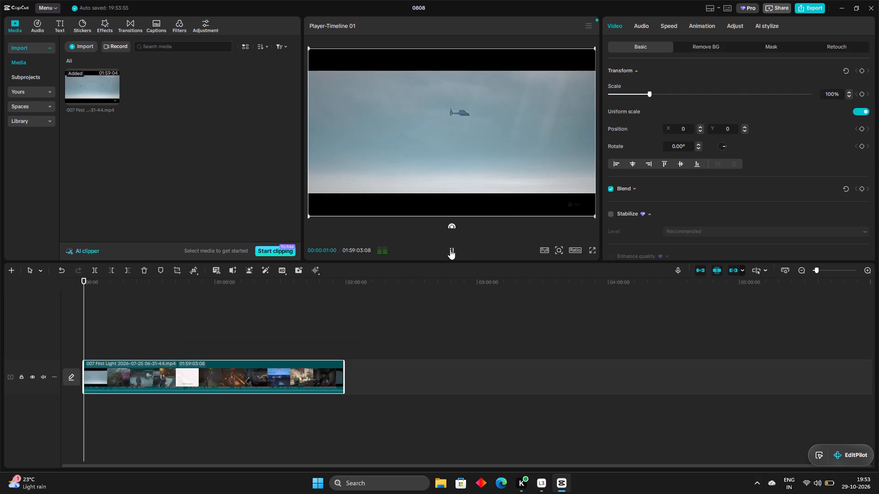
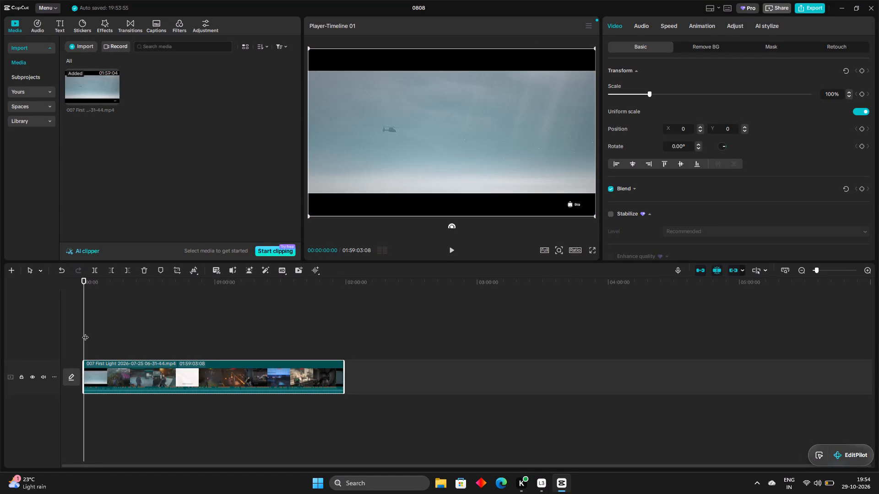
Split the 007 First Light clip at 00:01:06:05, where the black bars end during the Wave of the Future title shot.
ctrl+scroll(122, 335, up, 8)
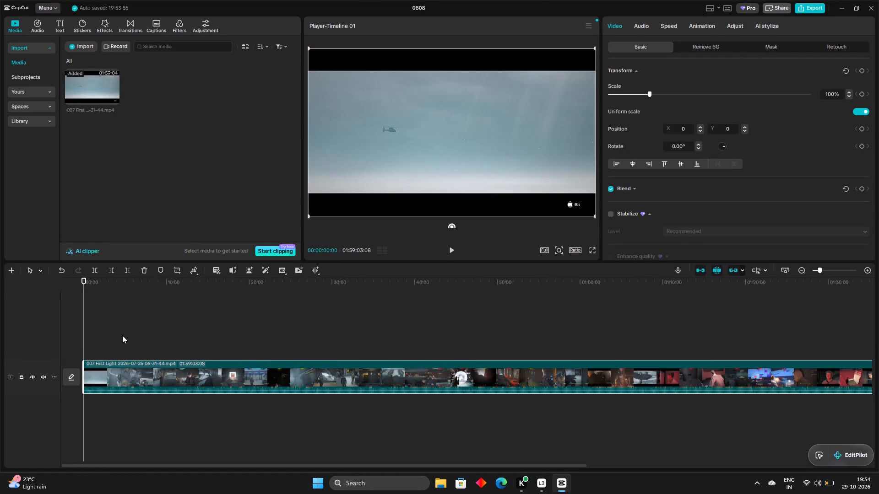
ctrl+scroll(122, 335, up, 19)
ctrl+scroll(122, 335, up, 5)
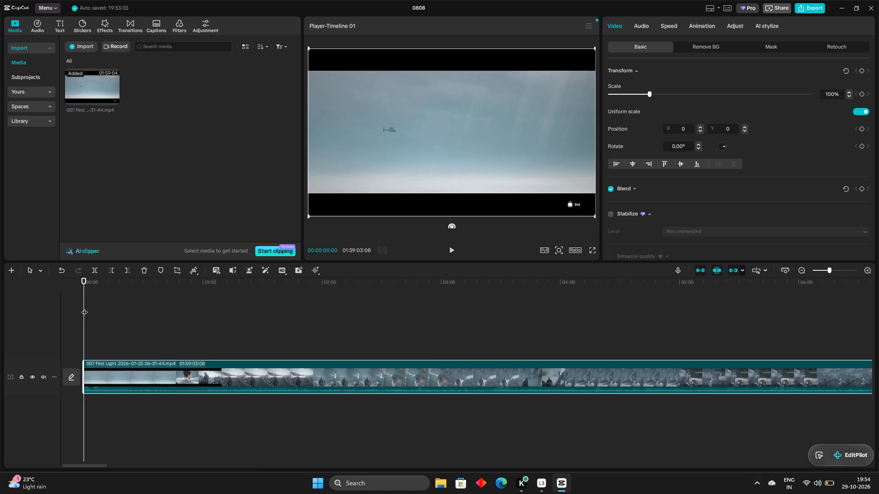
drag(84, 307, 168, 351)
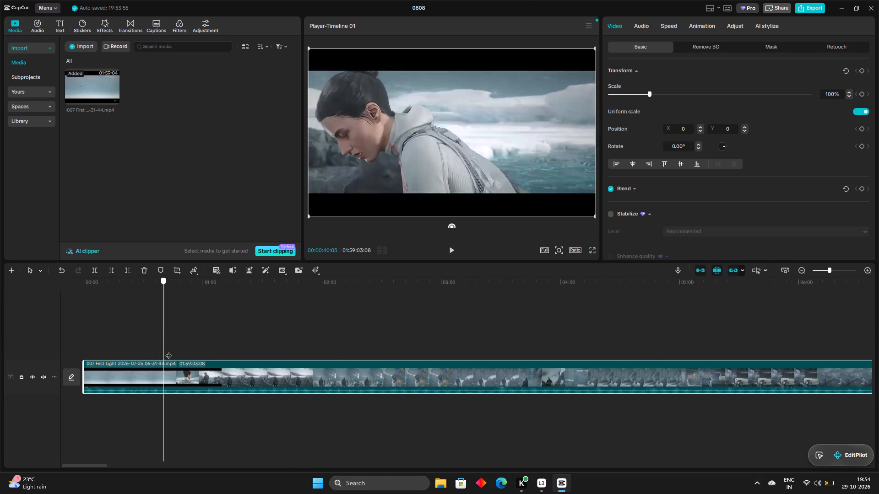
drag(168, 351, 206, 364)
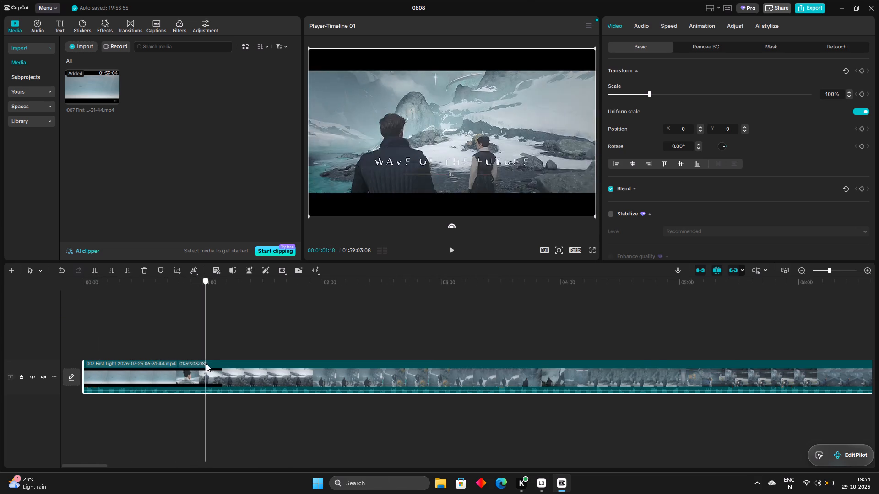
drag(206, 364, 214, 365)
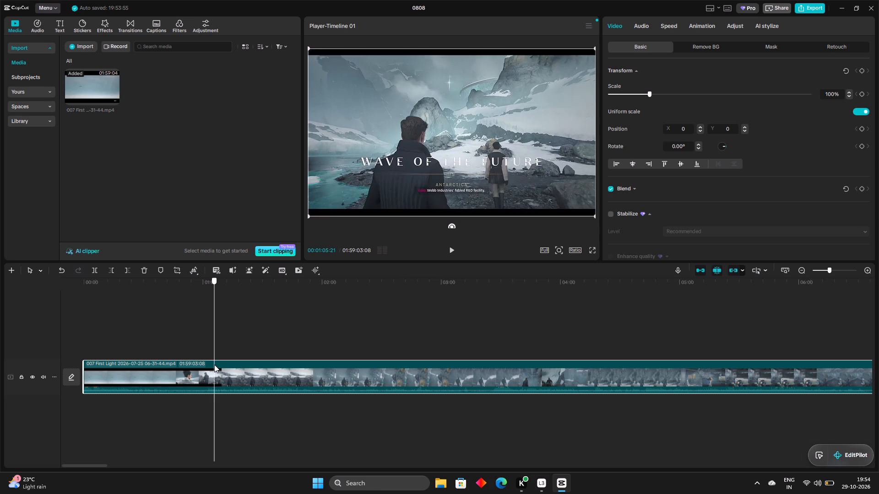
drag(214, 365, 216, 365)
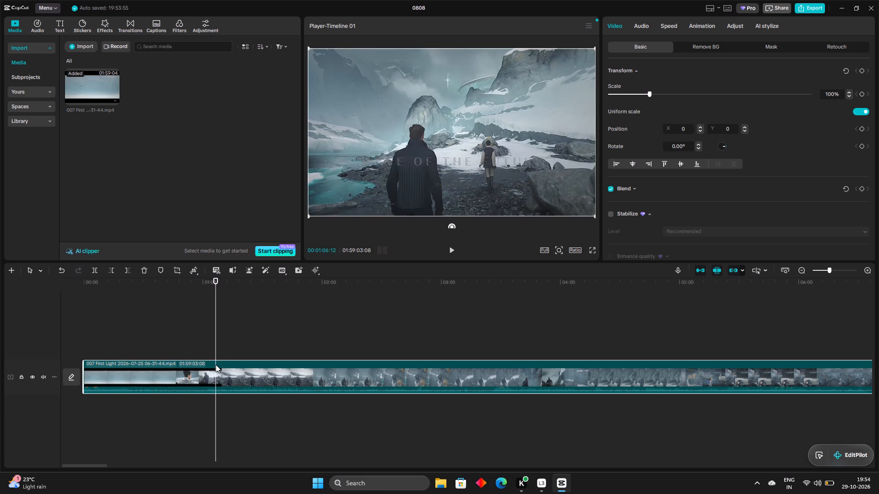
click(215, 342)
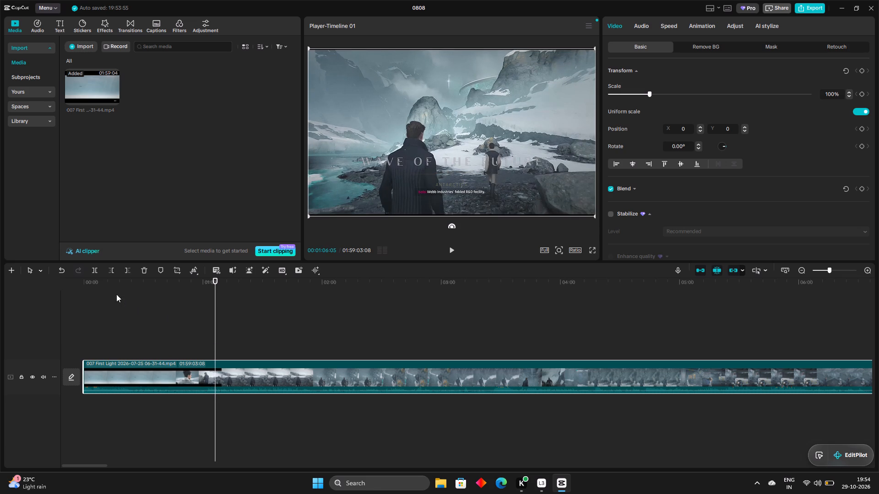
click(98, 272)
Crop the opening segment with the Free ratio at 00:00:50:15, cutting off the black bars and trimming both sides.
click(149, 387)
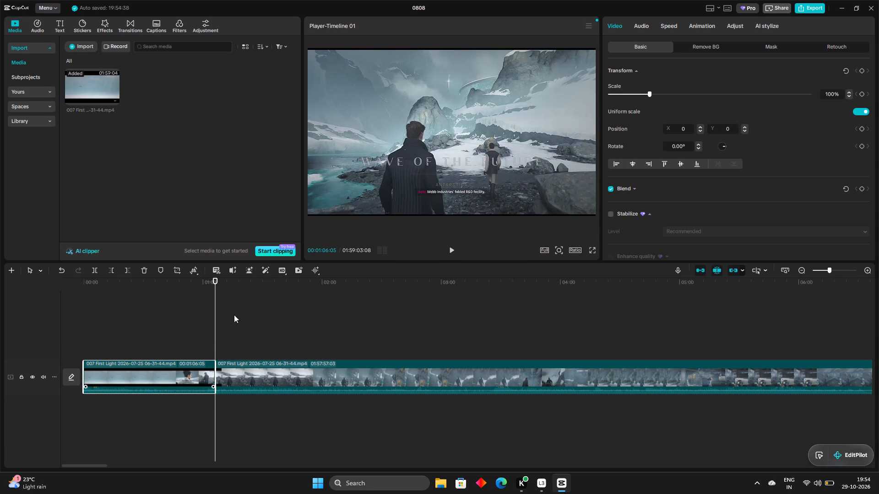
drag(216, 308, 184, 320)
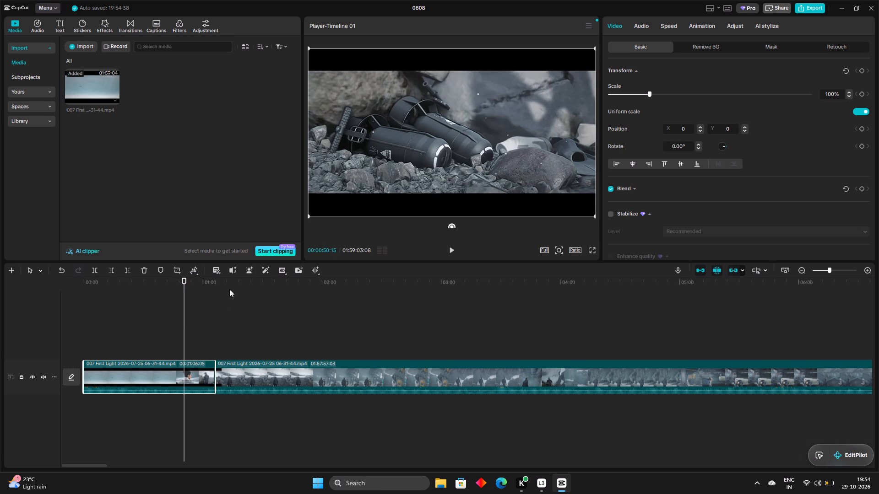
click(179, 270)
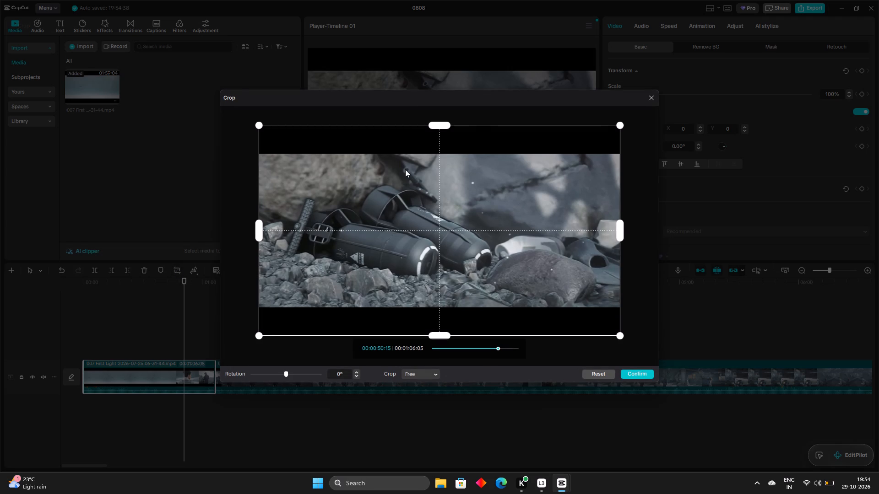
drag(618, 125, 600, 154)
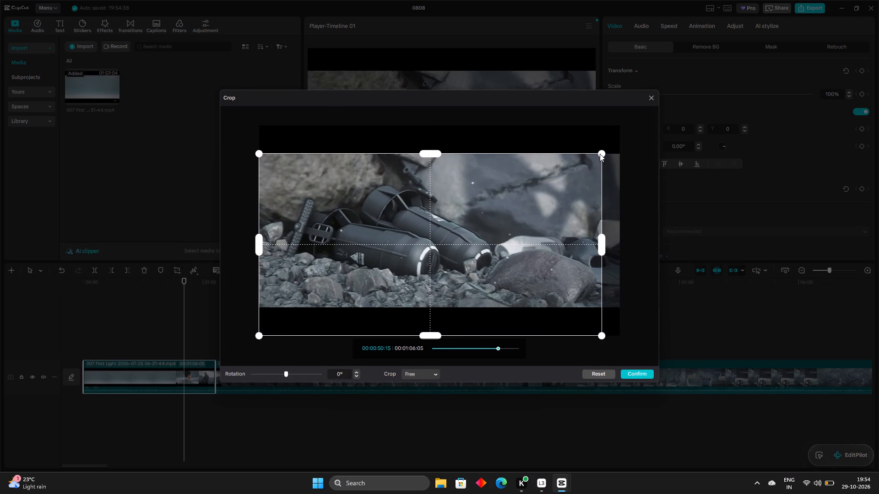
drag(260, 334, 266, 330)
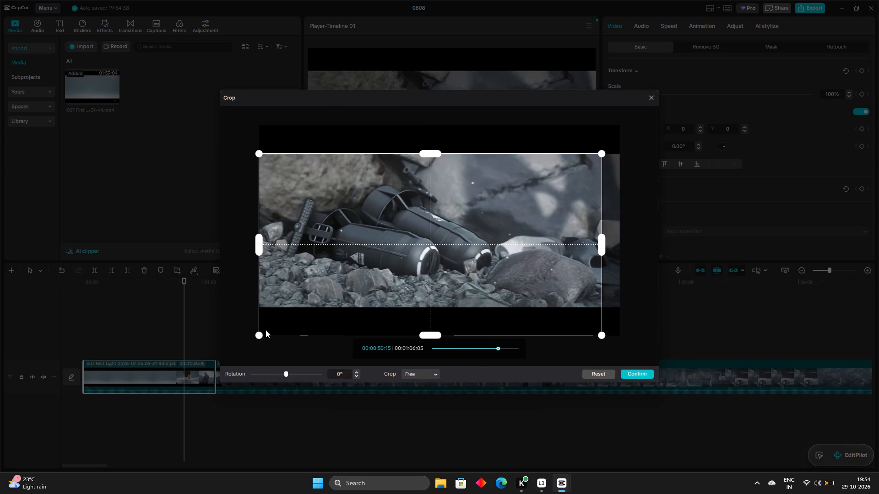
drag(266, 330, 287, 309)
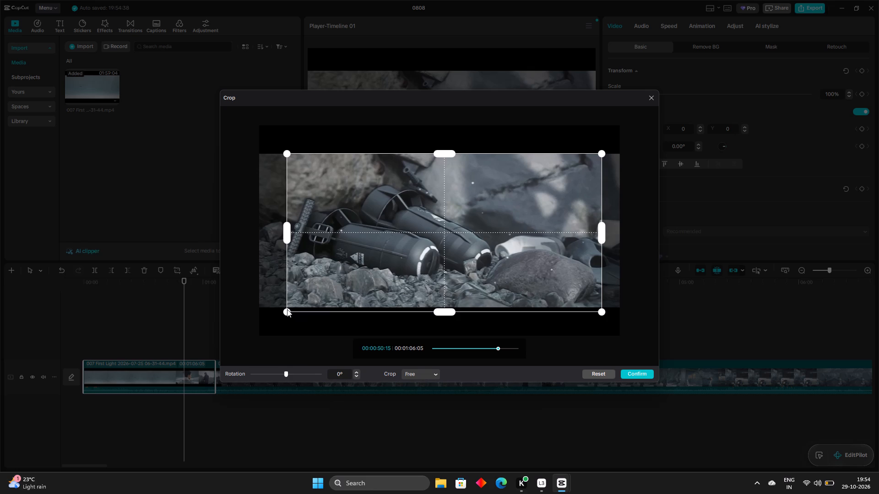
drag(287, 309, 280, 307)
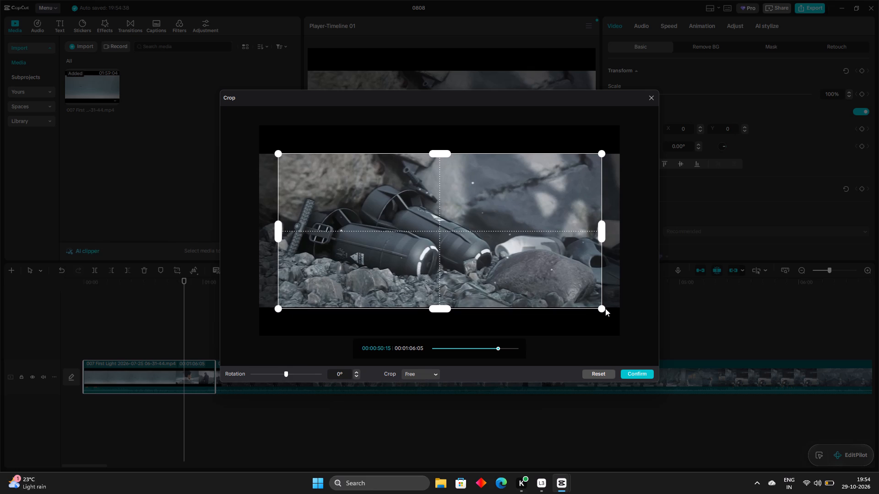
drag(605, 308, 570, 306)
click(636, 378)
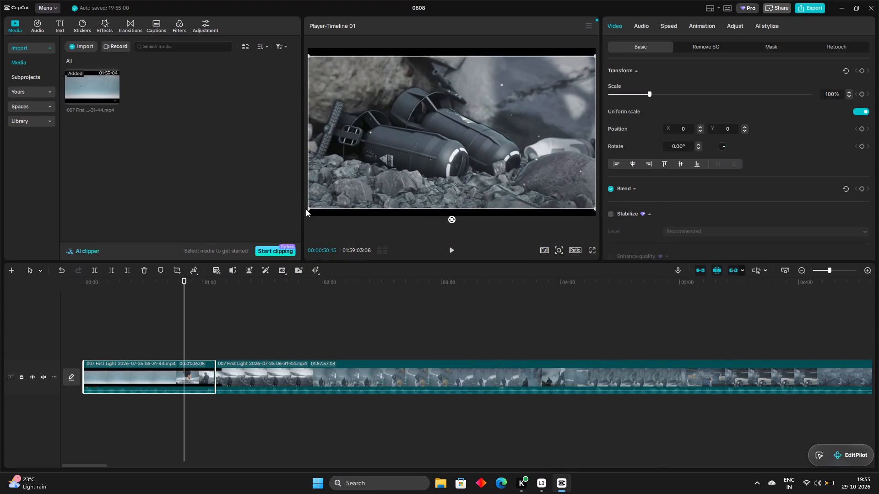
Enlarge the cropped opening segment to 110% scale so it fills the frame.
drag(308, 208, 298, 219)
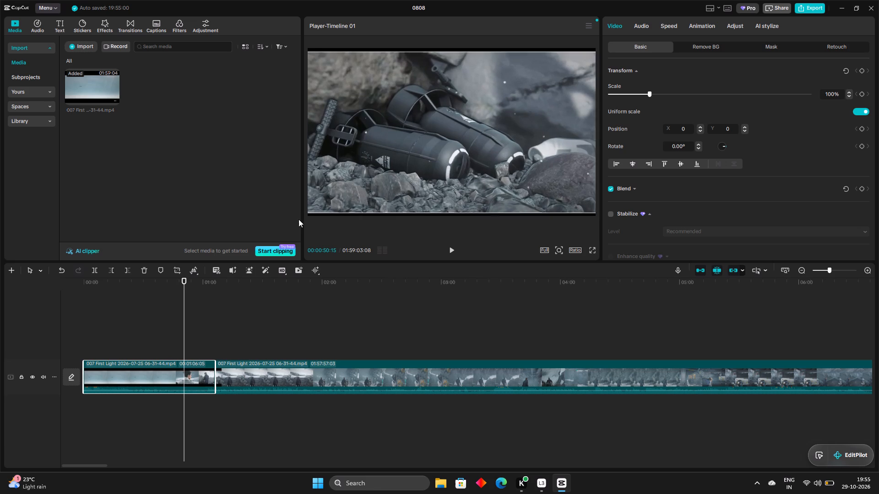
drag(298, 219, 291, 226)
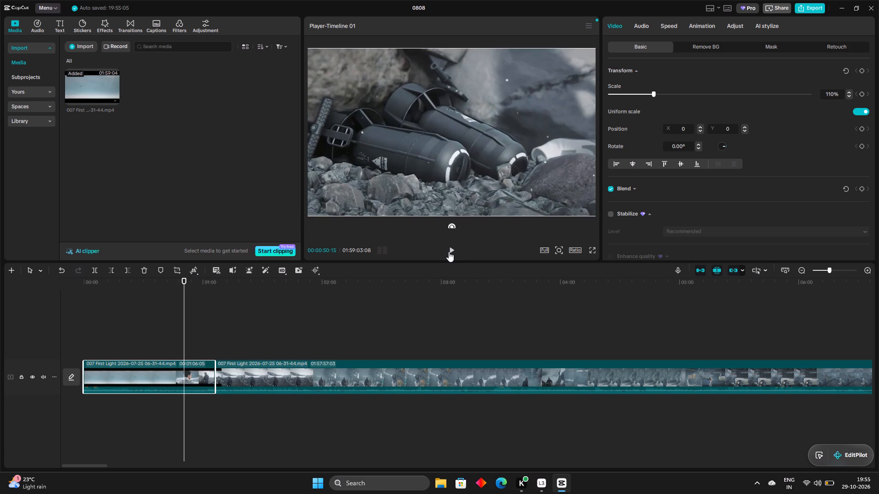
Play the enlarged opening segment from 00:00:50:15 and again from the start of the timeline to check its framing.
click(450, 251)
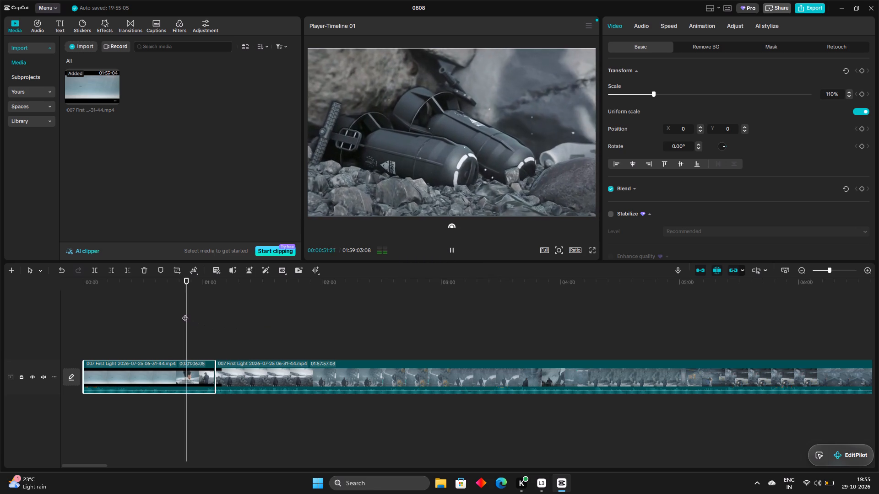
drag(185, 313, 65, 357)
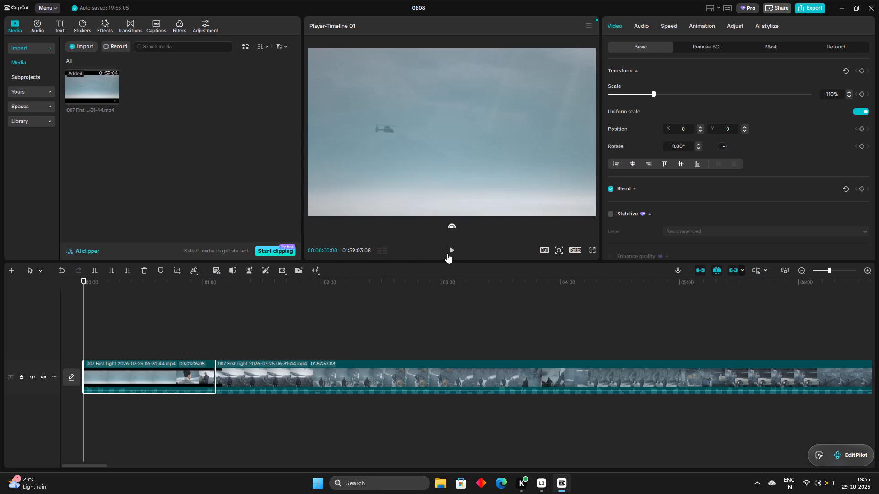
click(447, 253)
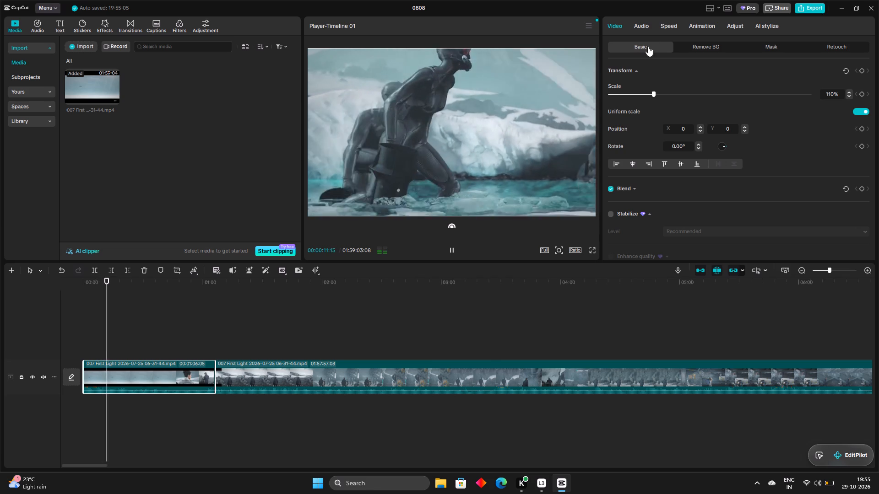
Raise the opening segment's volume to 20.0 dB and play a moment of it to check the sound.
click(673, 27)
click(649, 23)
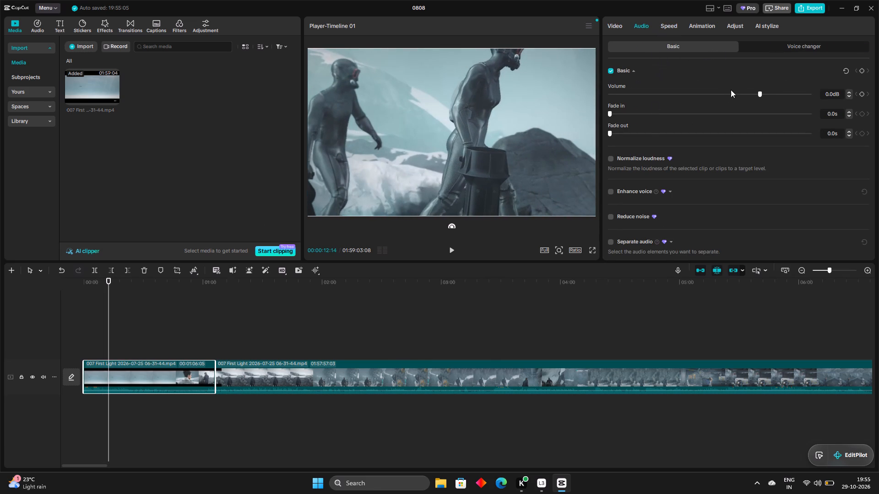
drag(762, 96, 809, 98)
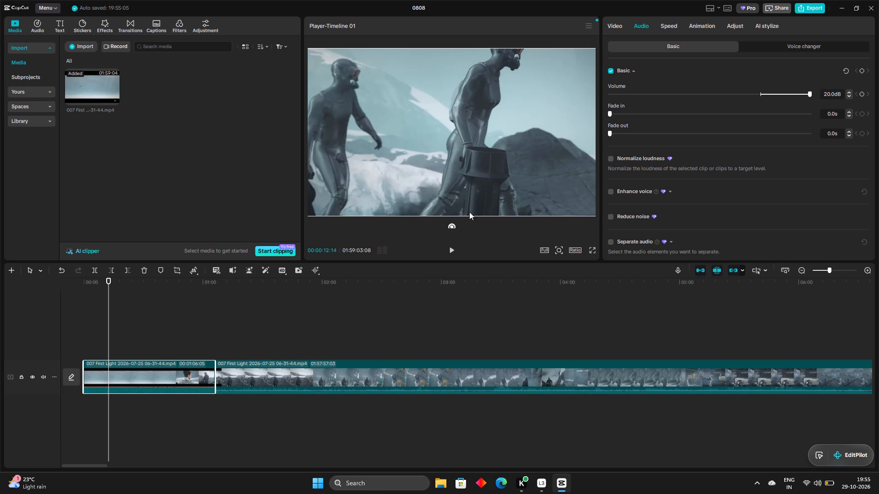
click(452, 249)
click(452, 249)
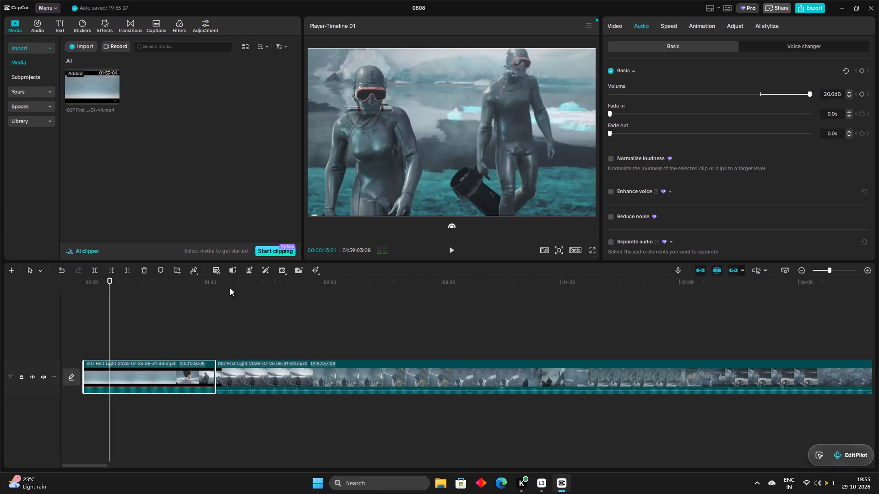
Extend the opening segment's crop frame slightly outward at its lower corner at 00:00:13:01, keeping the Free ratio.
click(175, 271)
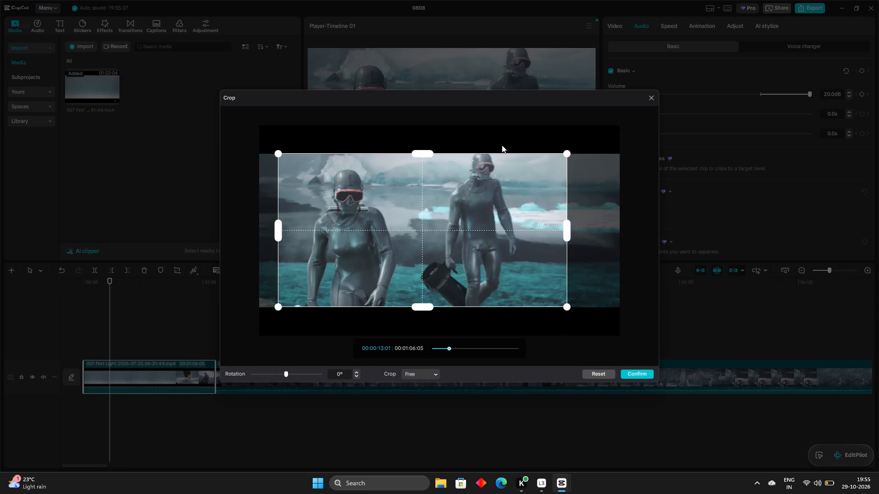
drag(567, 304, 570, 305)
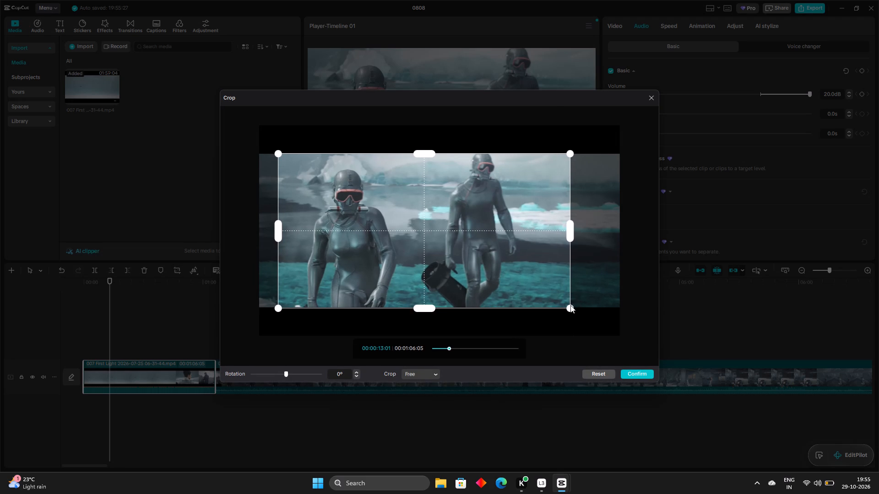
drag(570, 305, 572, 305)
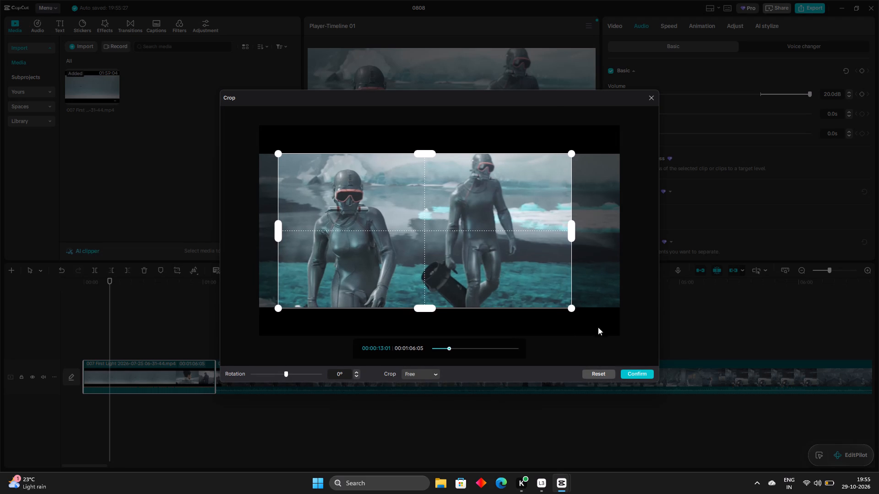
click(635, 376)
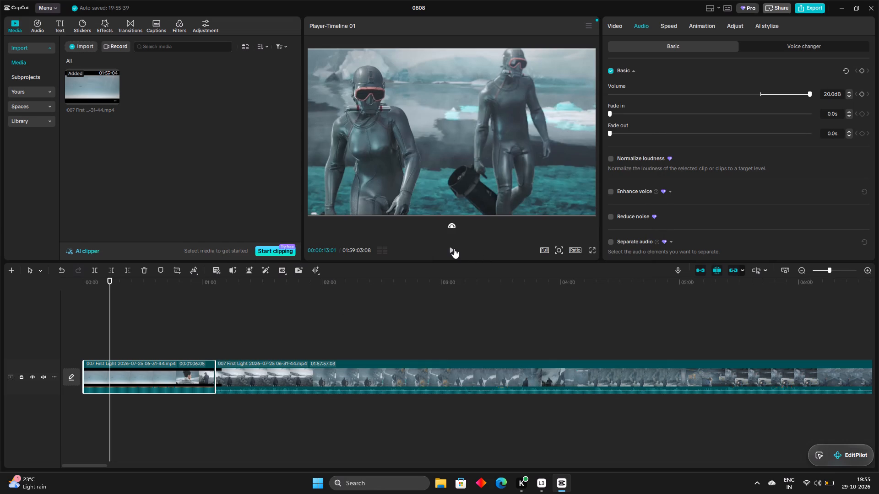
Play the recropped opening segment from 00:00:13:01 to check its picture and sound.
click(453, 248)
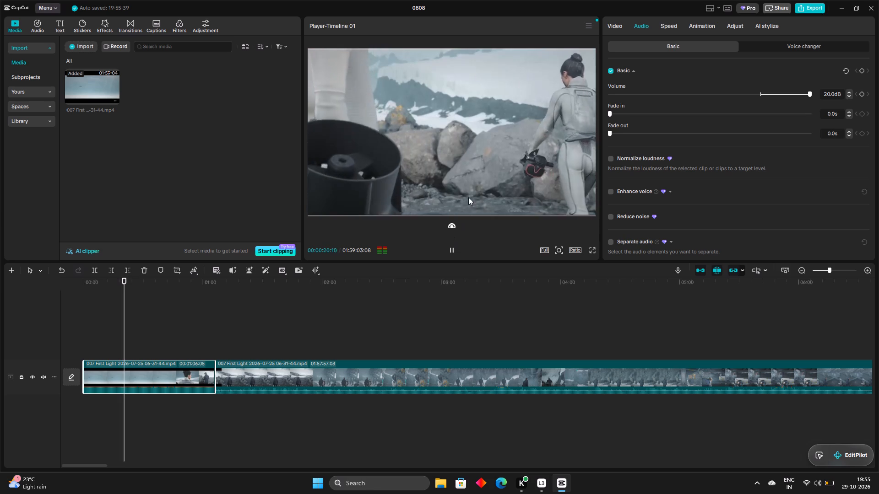
click(476, 172)
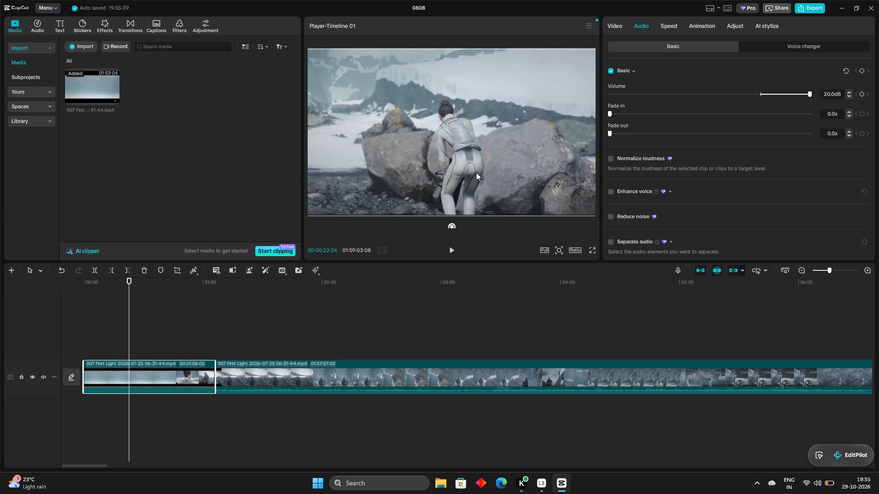
click(449, 252)
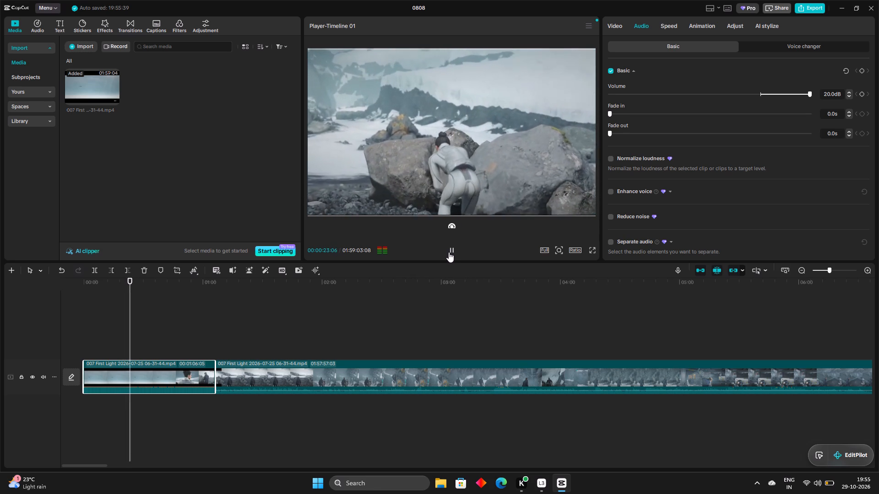
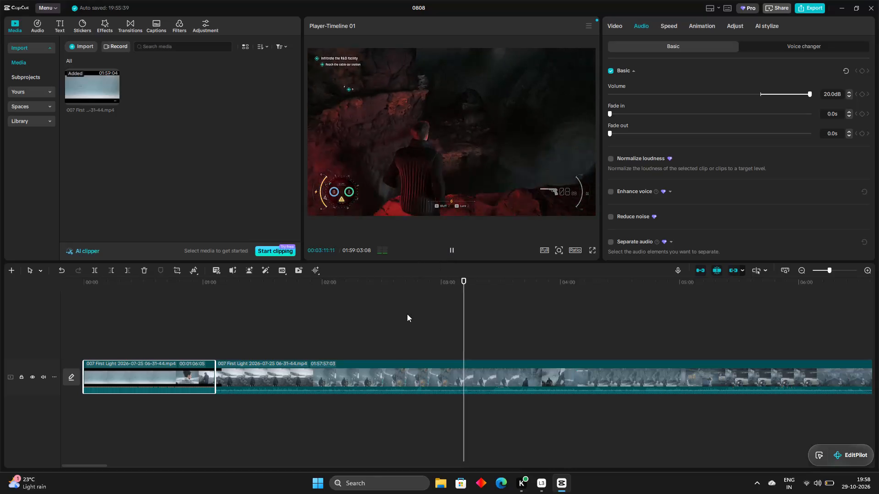
Stop playback and scrub the long second segment from about 00:01:29 to 00:02:20:19 to review its footage.
click(208, 325)
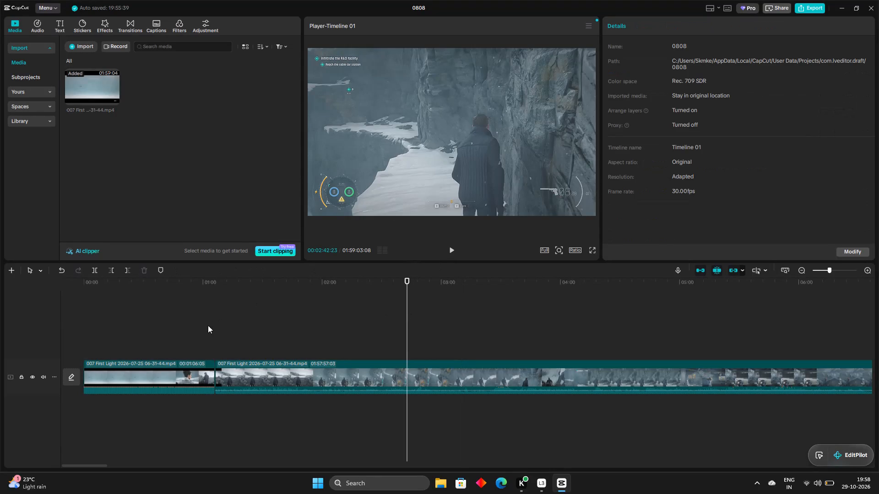
click(265, 327)
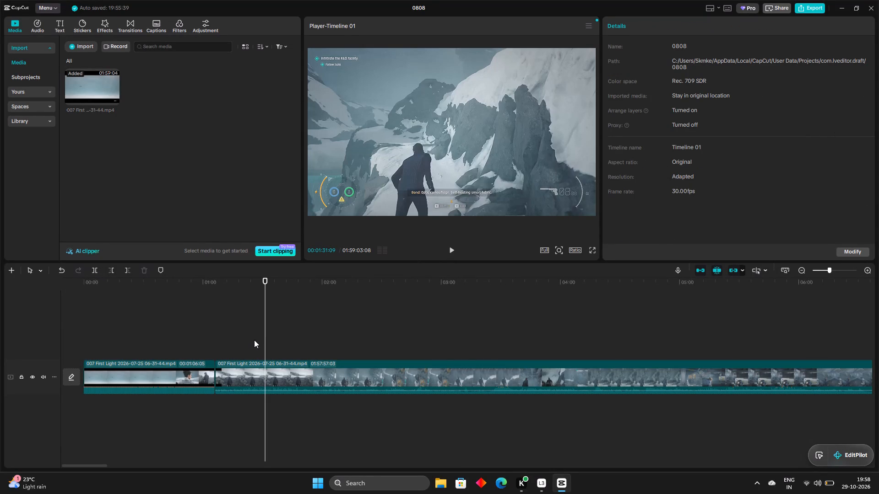
click(257, 334)
double_click(260, 333)
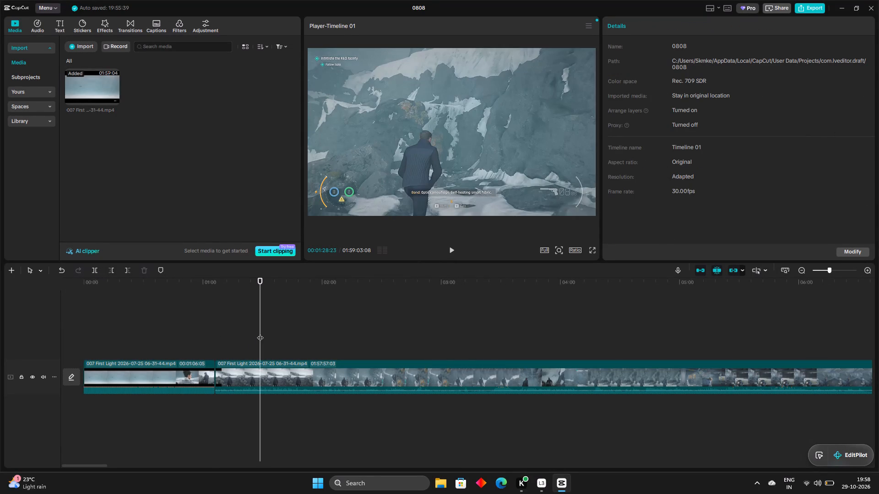
drag(260, 333, 316, 337)
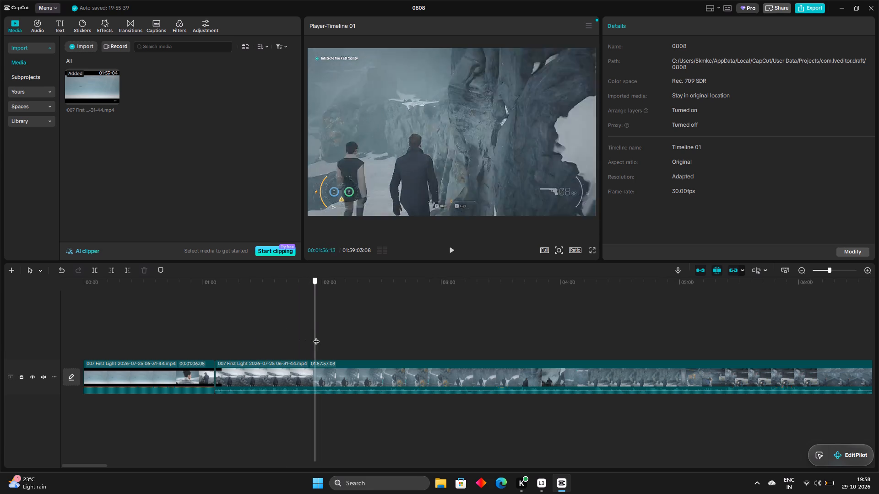
drag(316, 337, 363, 338)
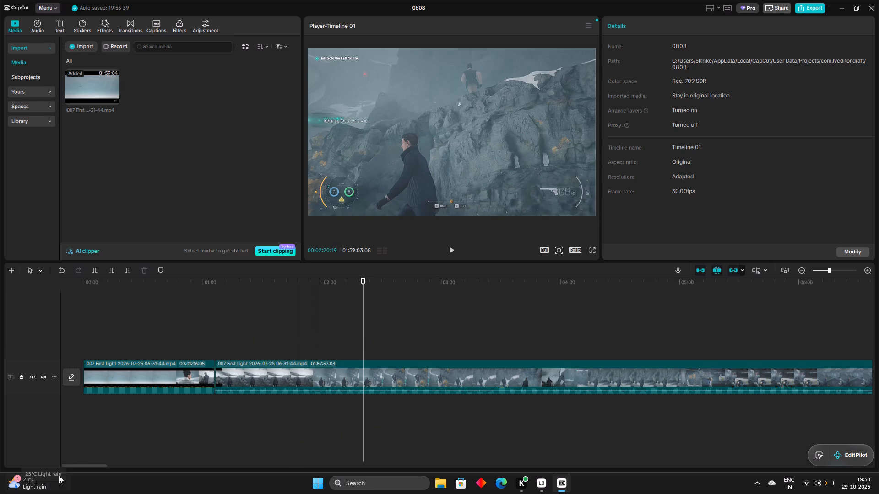
Scrub the second segment from just past the five-minute mark to 00:06:42:29 to examine the footage around the facility entrance.
drag(81, 466, 82, 466)
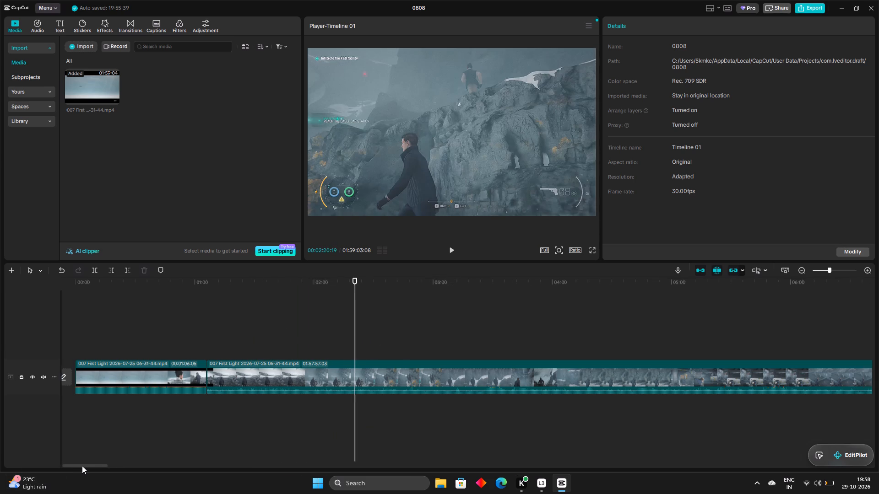
drag(82, 466, 95, 468)
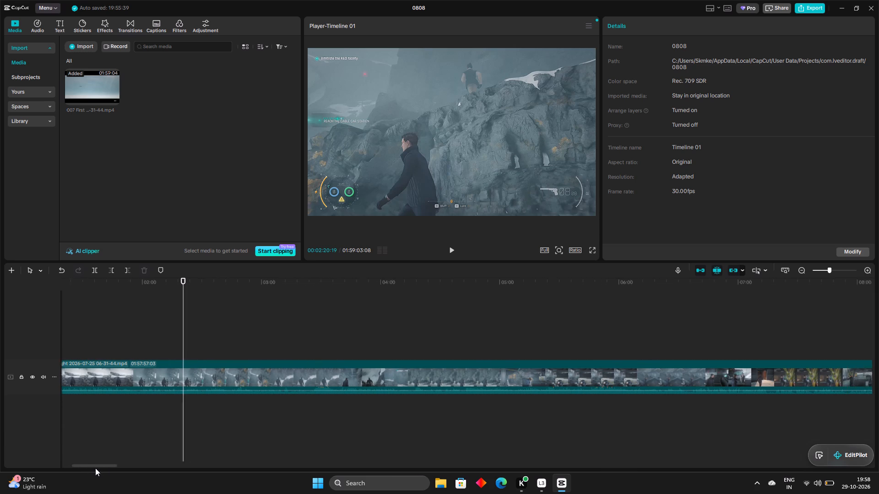
drag(95, 468, 103, 469)
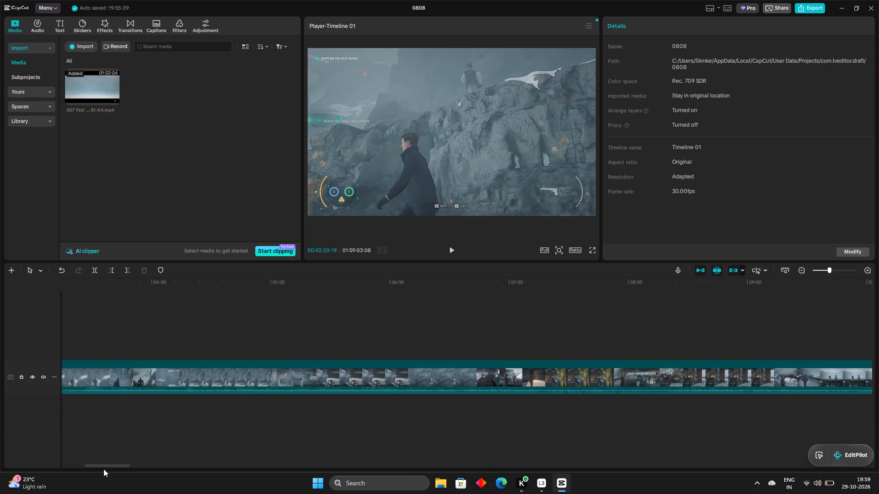
drag(103, 469, 103, 468)
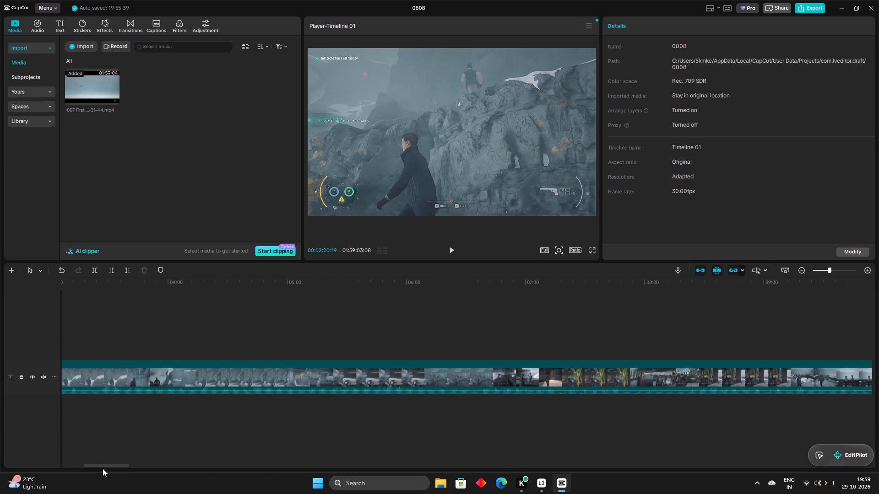
drag(103, 468, 112, 469)
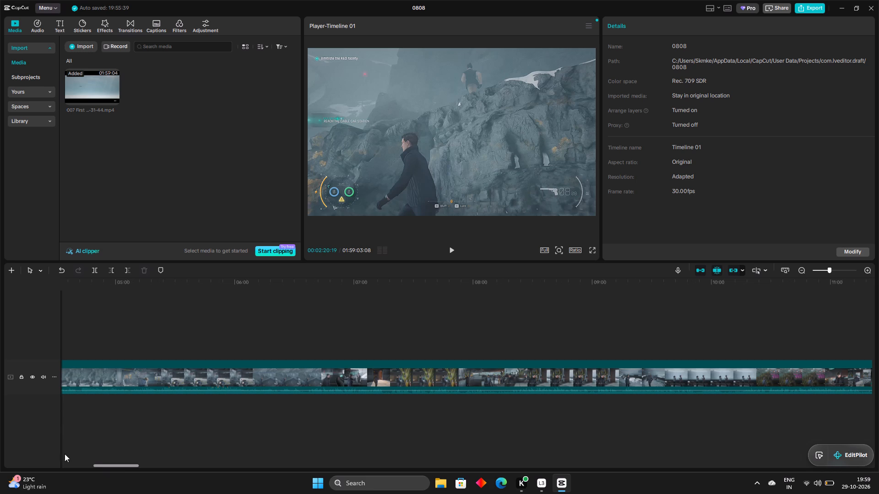
click(113, 375)
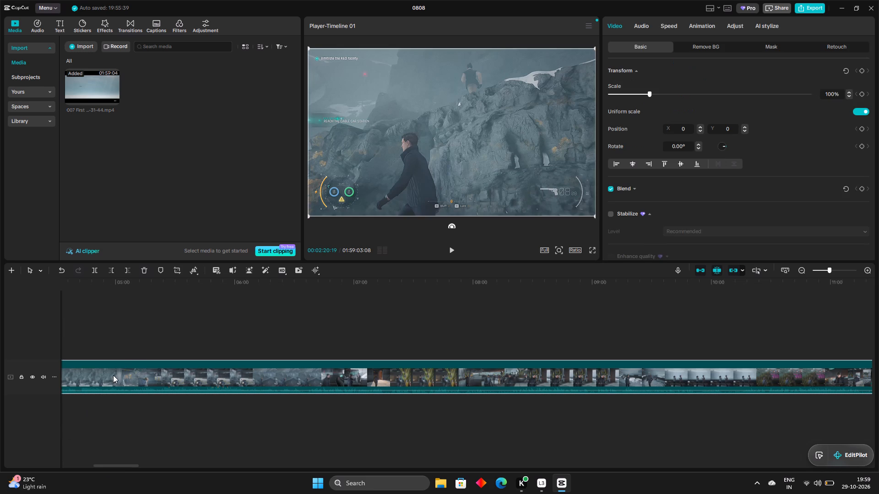
click(145, 338)
drag(145, 338, 222, 337)
drag(222, 337, 265, 340)
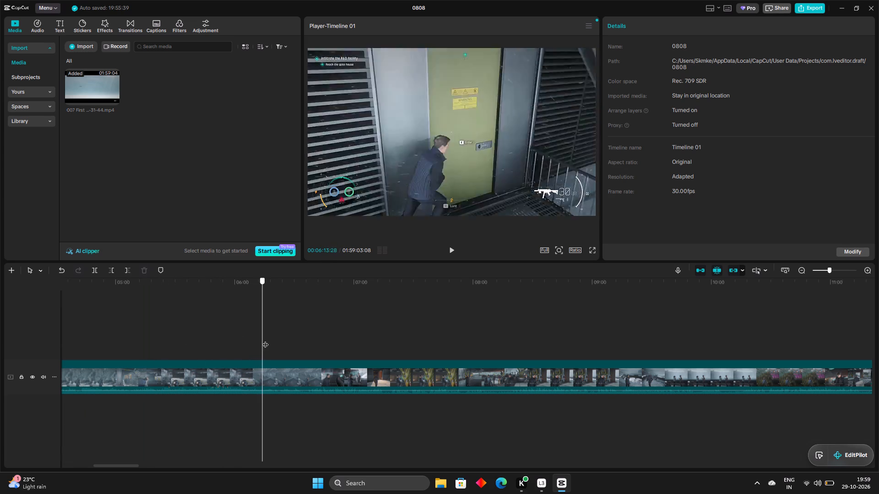
drag(265, 340, 290, 342)
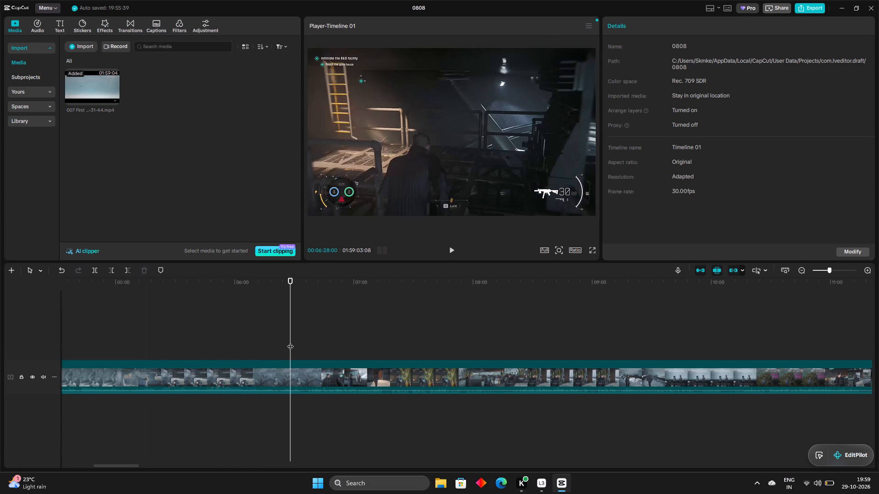
drag(290, 342, 304, 344)
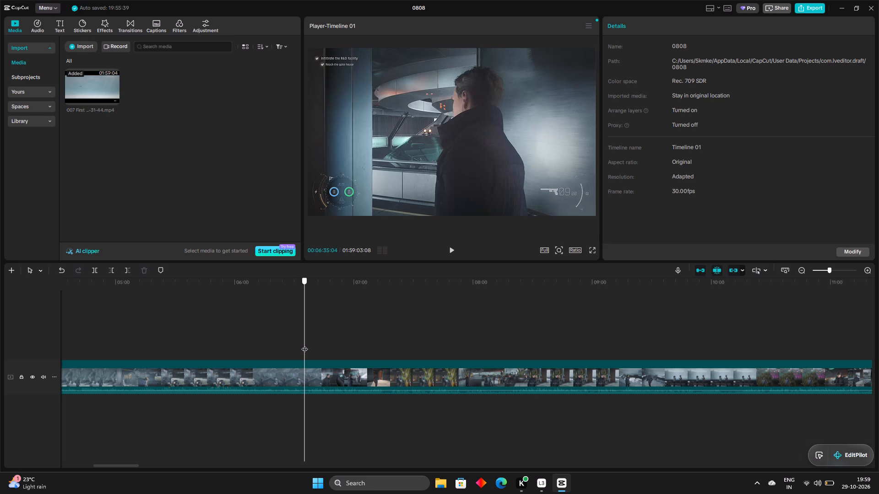
drag(304, 344, 308, 345)
drag(308, 345, 307, 343)
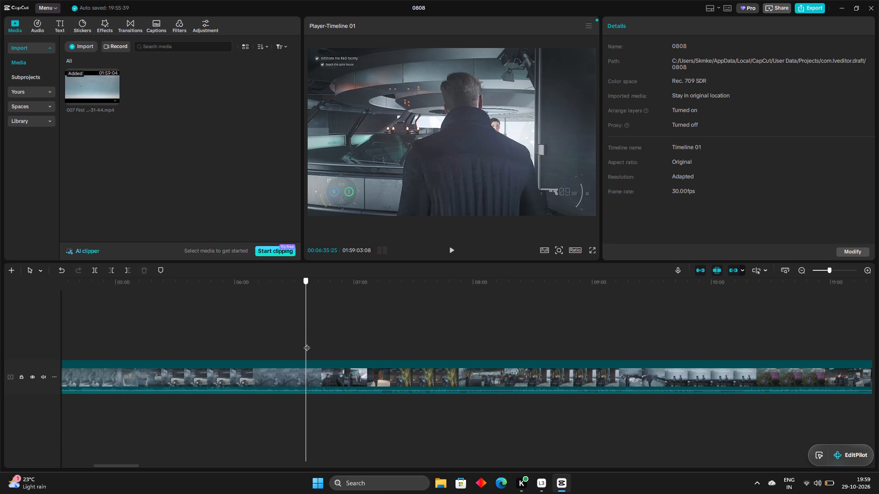
drag(307, 343, 320, 341)
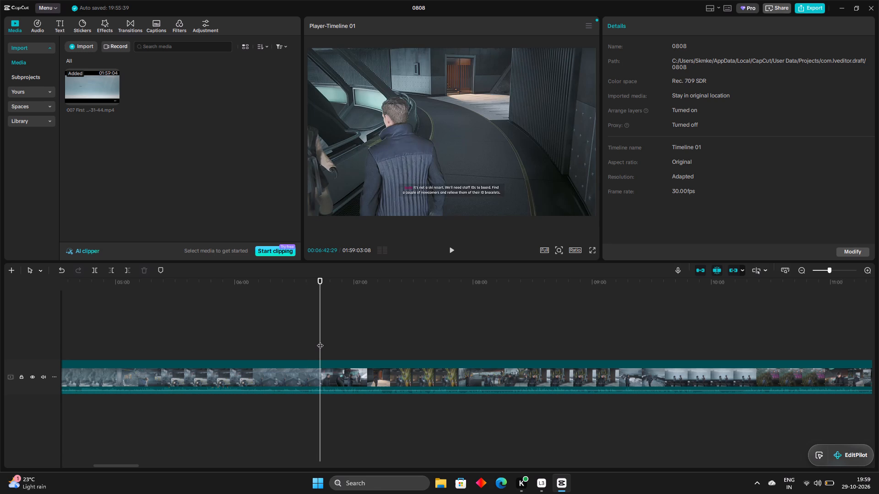
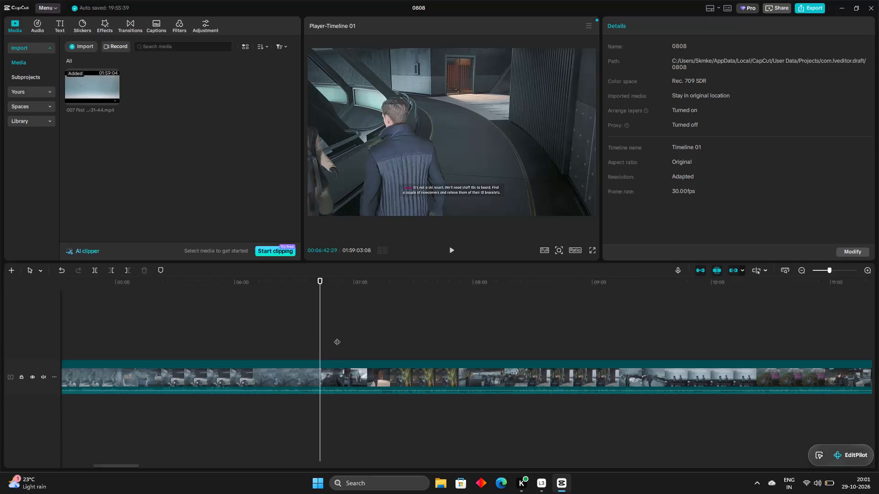
Scrub the second segment onward from 00:06:42:29 to 00:07:49:04 to examine the footage in the indoor plant-lined area.
drag(323, 314, 451, 360)
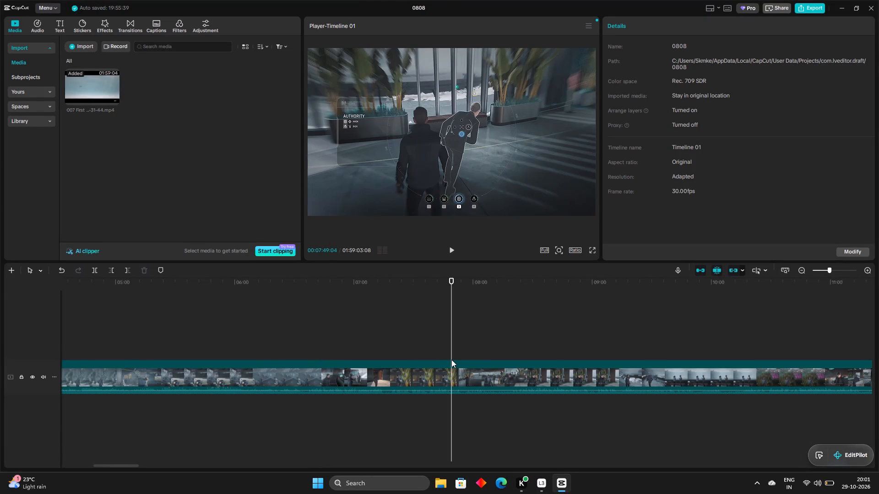
drag(451, 360, 479, 360)
drag(479, 360, 515, 365)
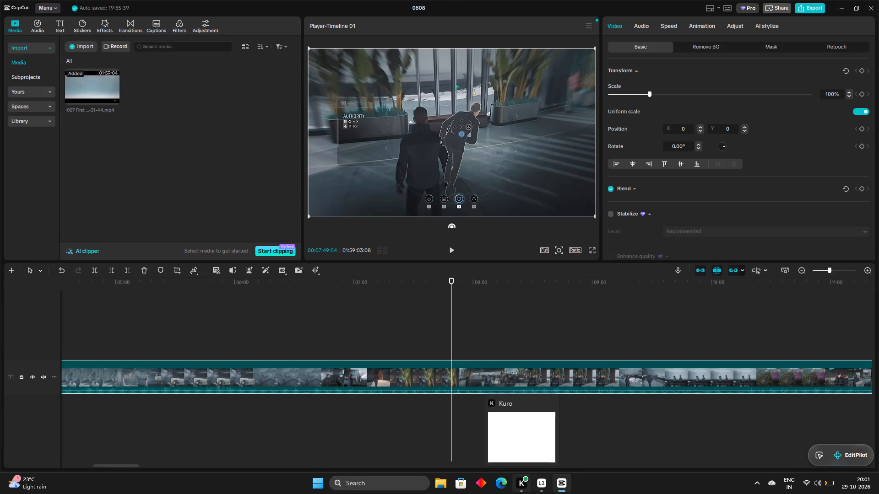
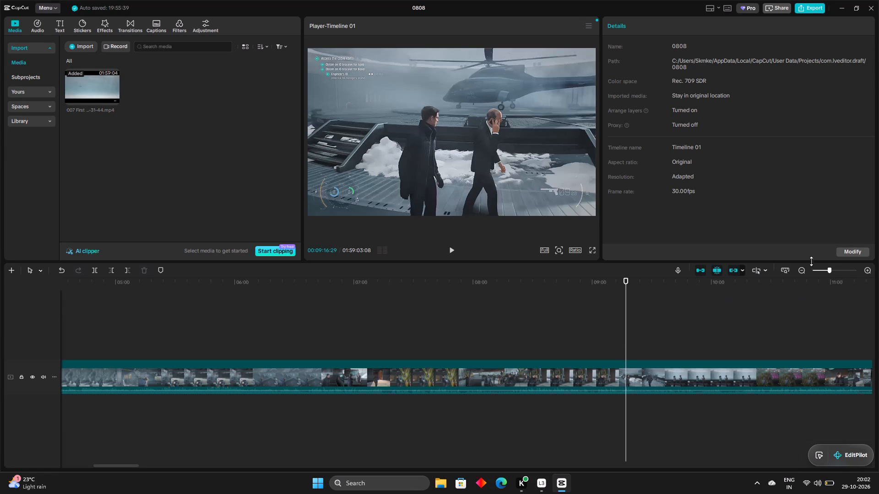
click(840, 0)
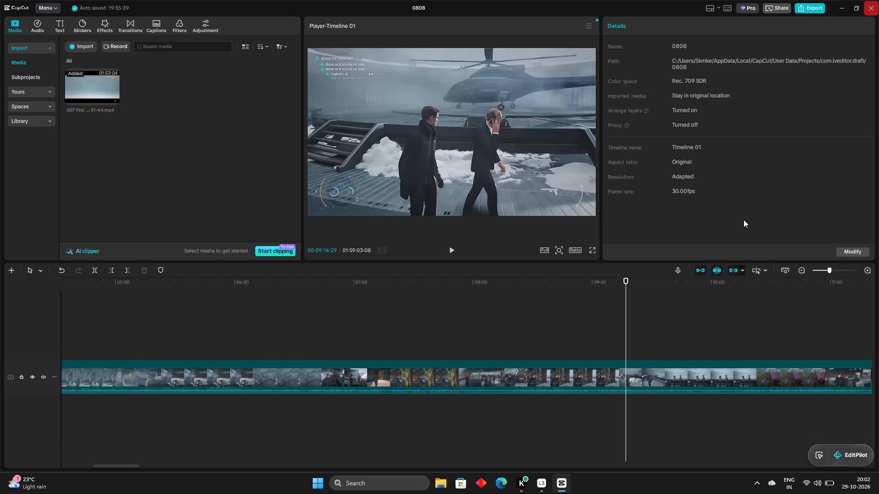